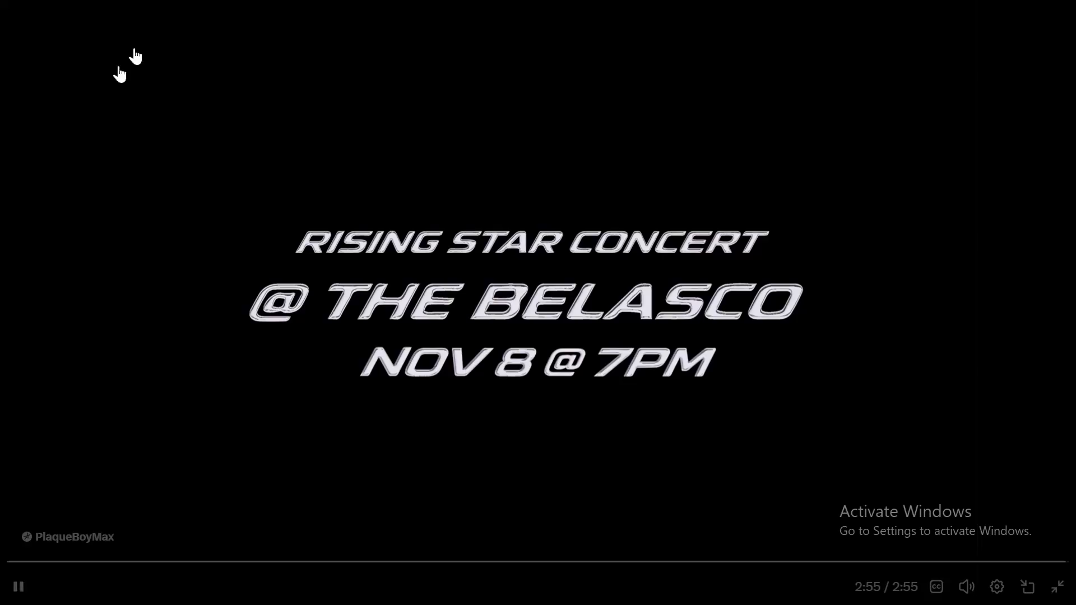
Close the Snipping Tool recording preview and exit the full-screen trailer video on X.
click(485, 23)
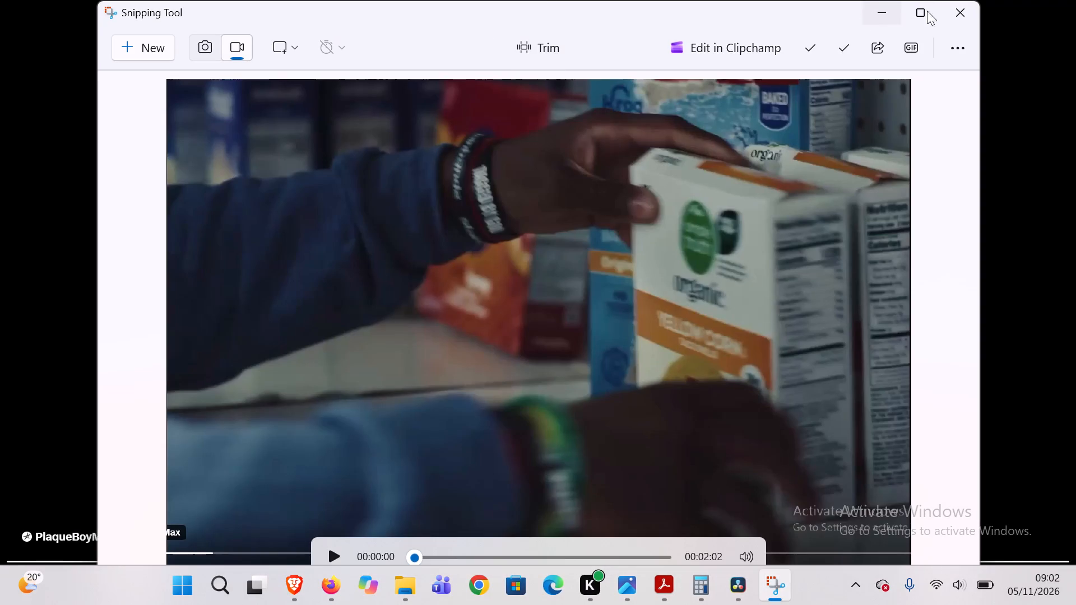
click(964, 12)
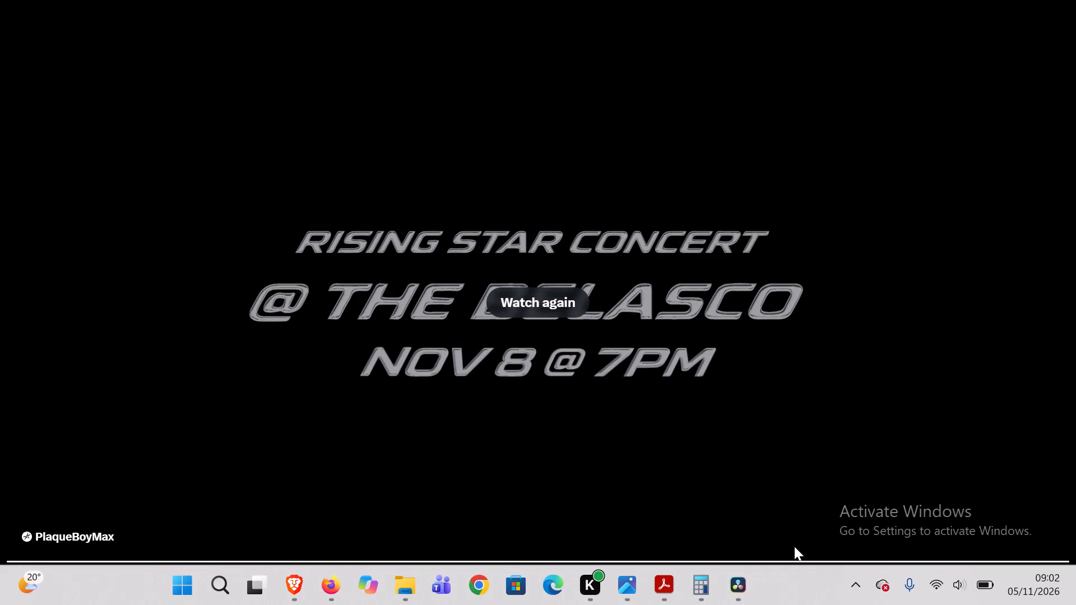
key(Escape)
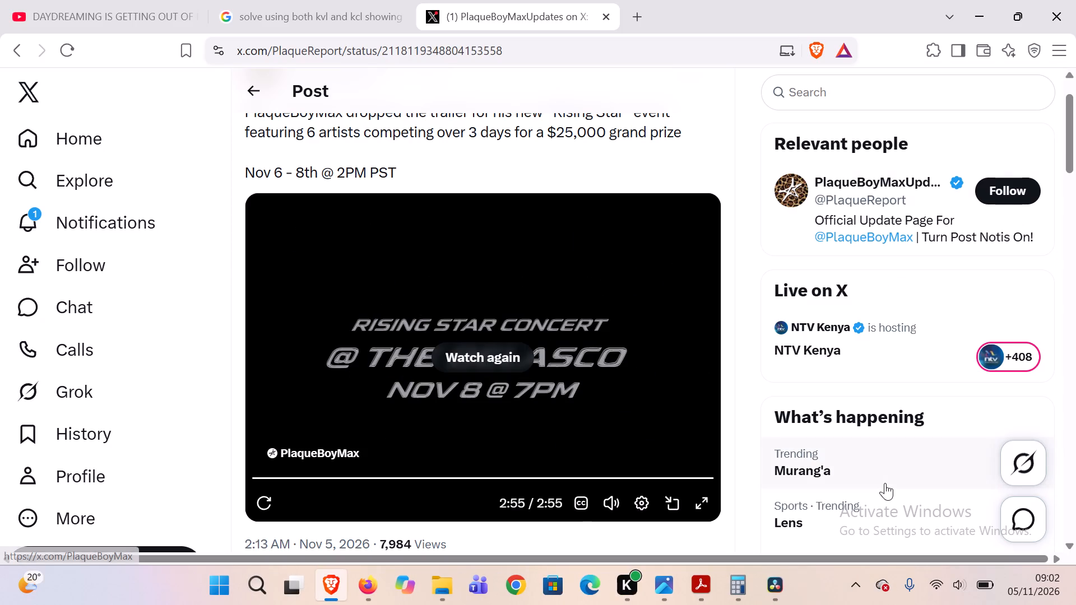
Switch to DaVinci Resolve and create a new project named newplaqueboytrailer.
click(777, 580)
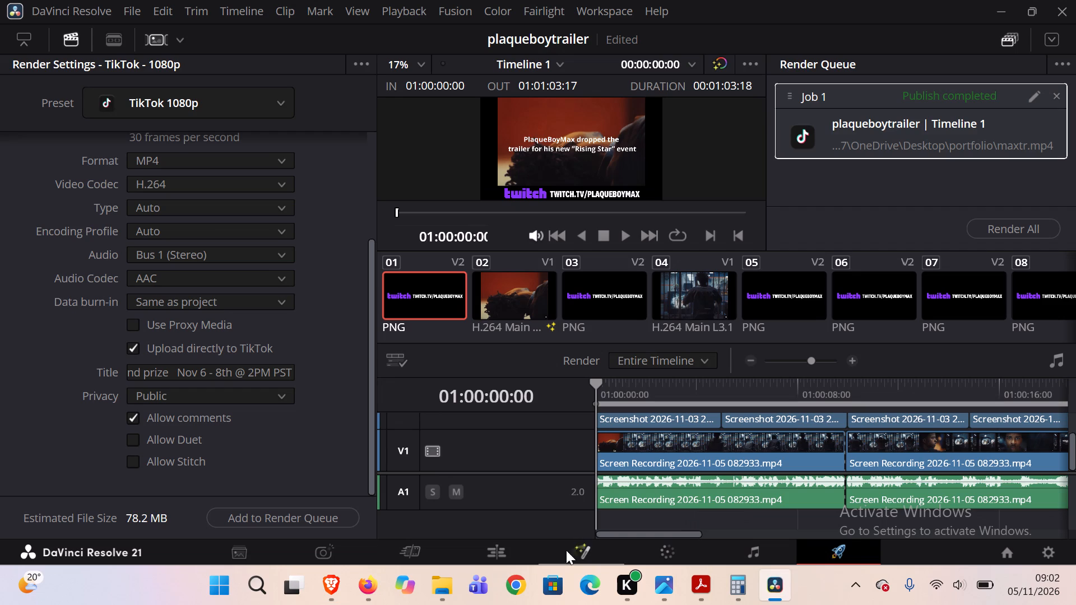
click(132, 4)
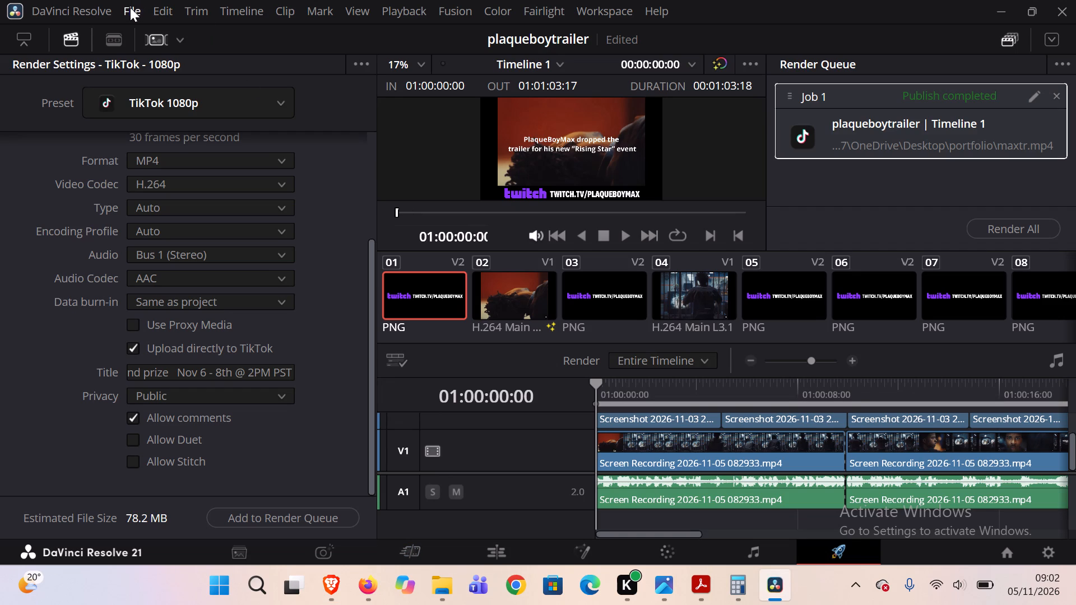
click(130, 8)
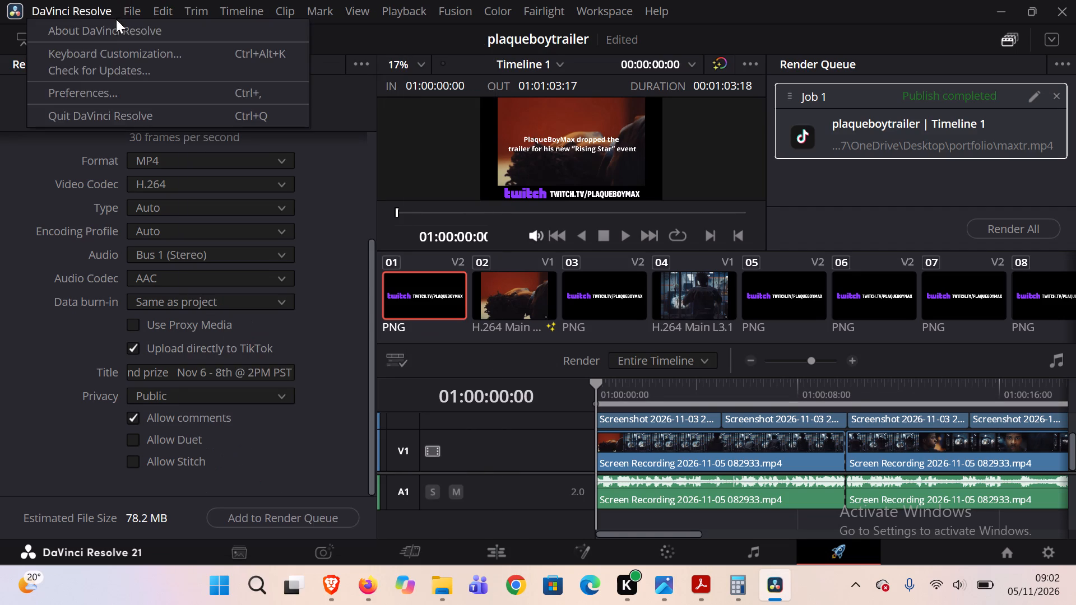
click(136, 29)
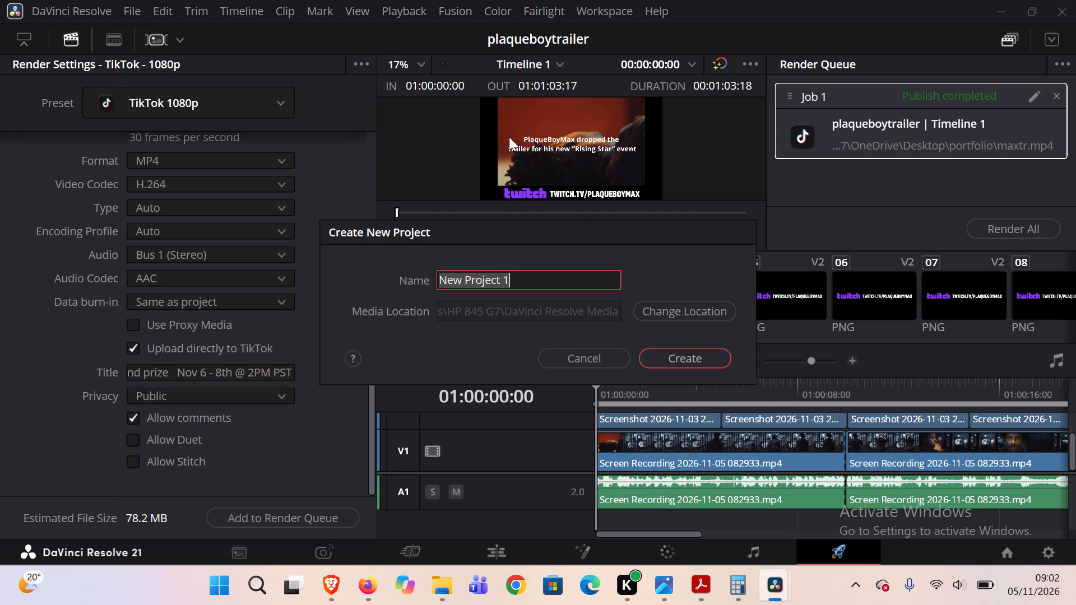
key(BackSpace)
text(newplaqueboyr)
key(BackSpace)
text(tr)
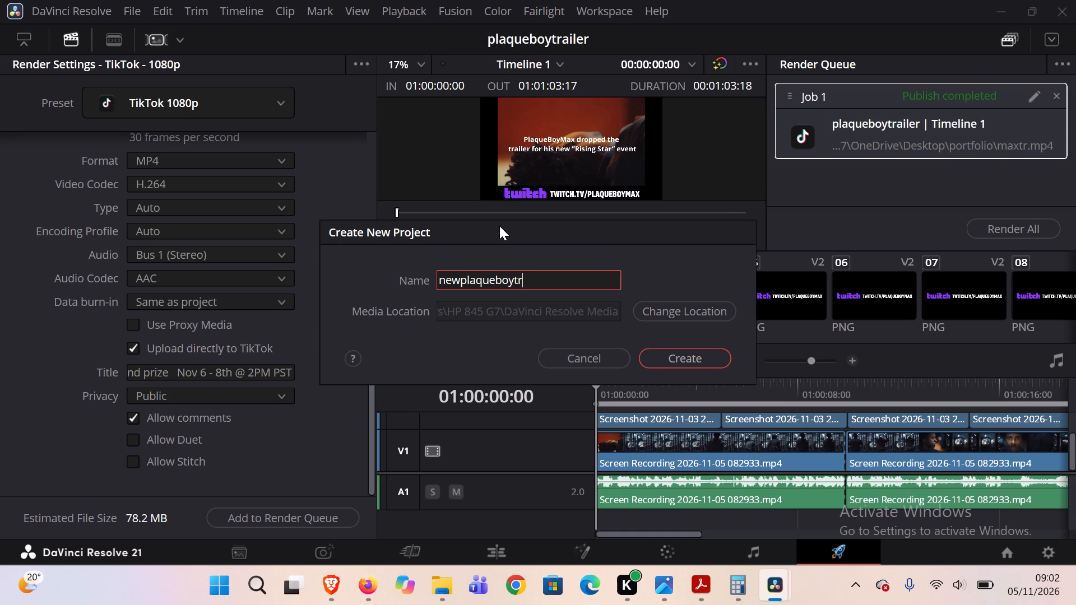
text(ailer)
key(Return)
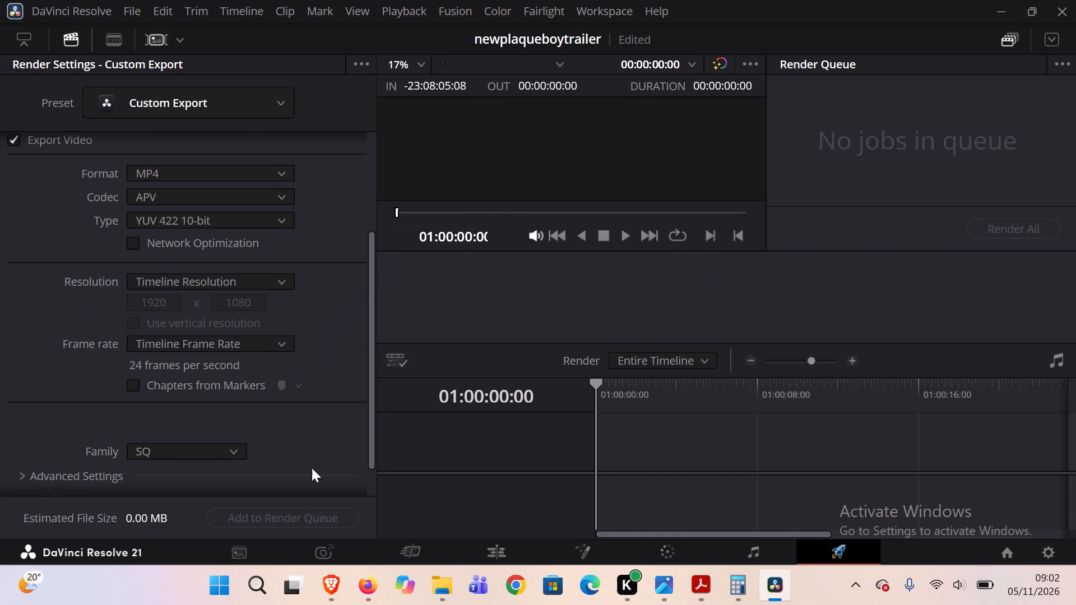
Import Screen Recording 2026-11-05 090222.mp4 from the Screen Recordings folder into the Master bin, matching the project frame rate to the clip.
click(243, 558)
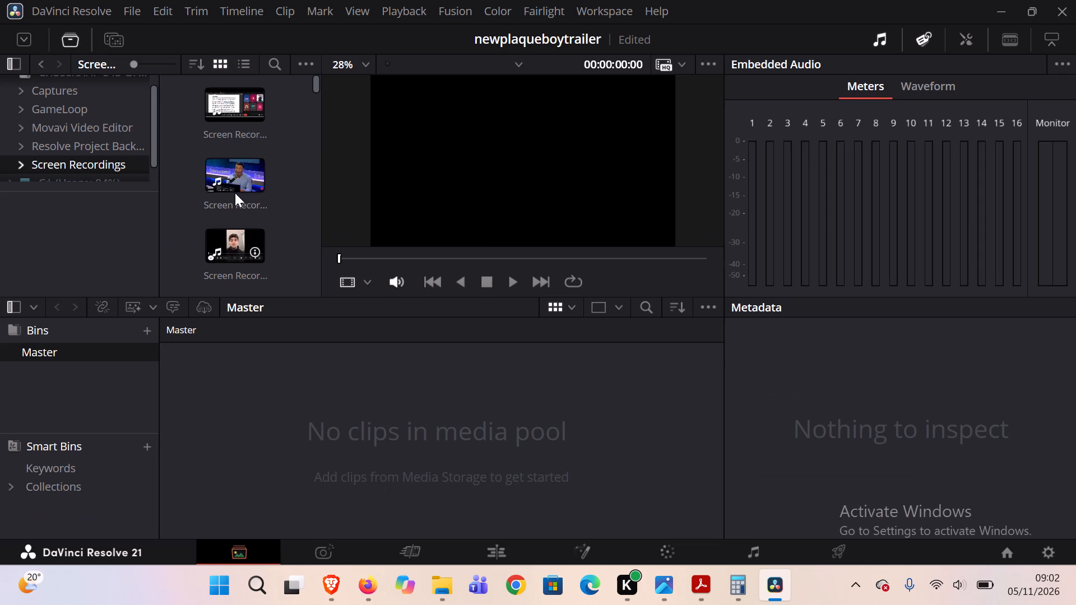
scroll(237, 240, down, 13)
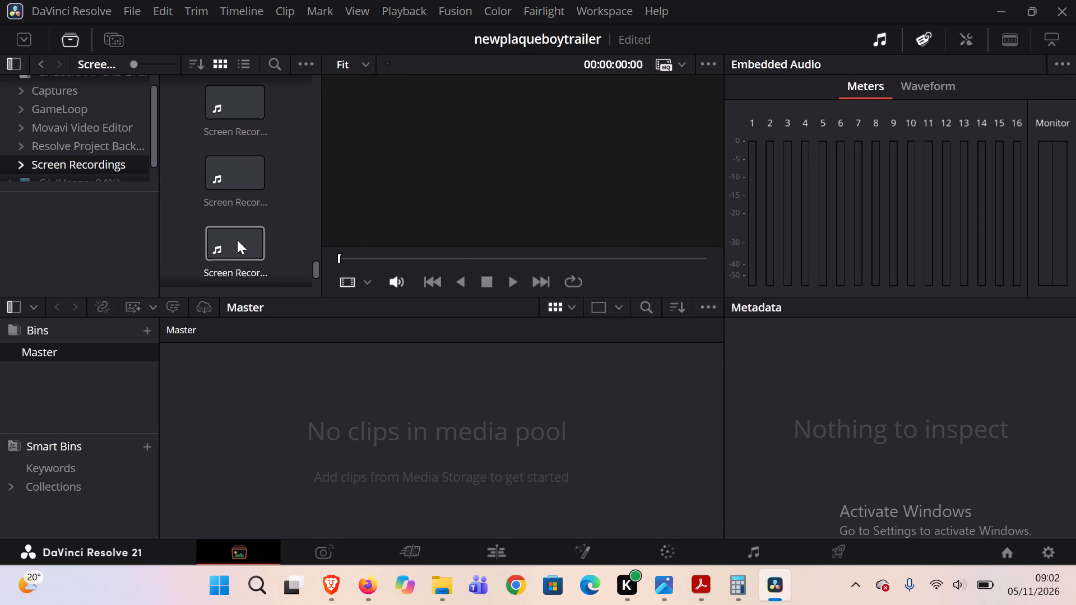
drag(237, 234, 201, 372)
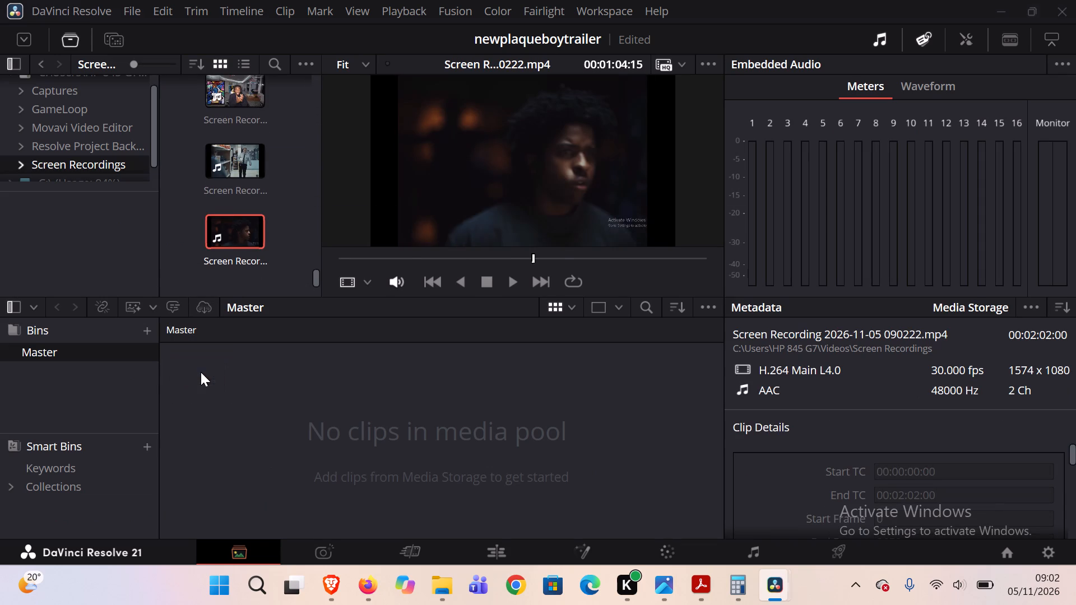
click(673, 373)
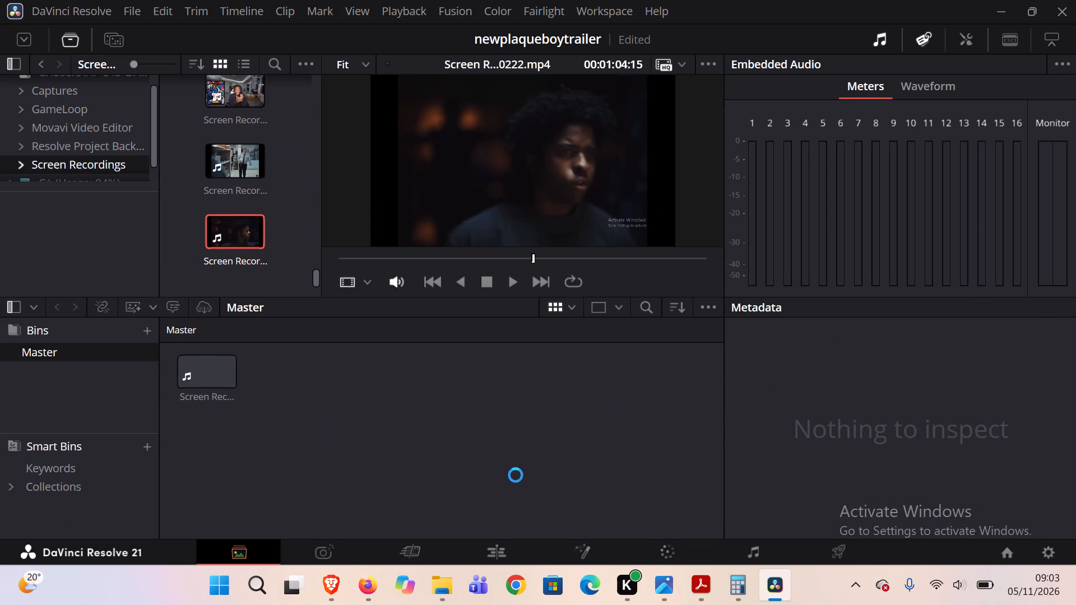
On the Edit page, place the imported screen recording at the very start of a new timeline.
click(477, 551)
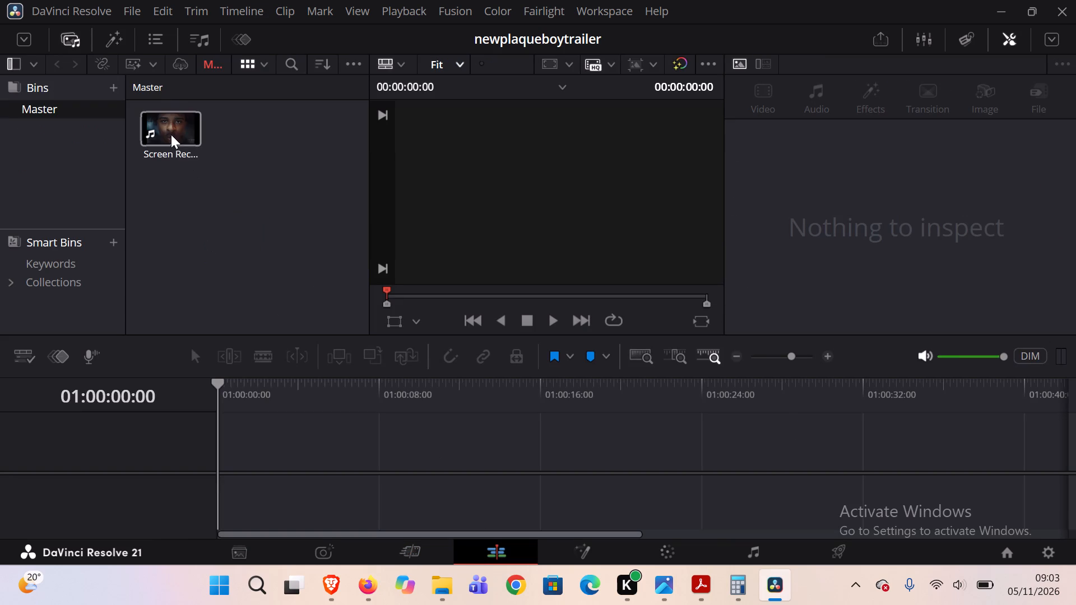
drag(171, 136, 228, 477)
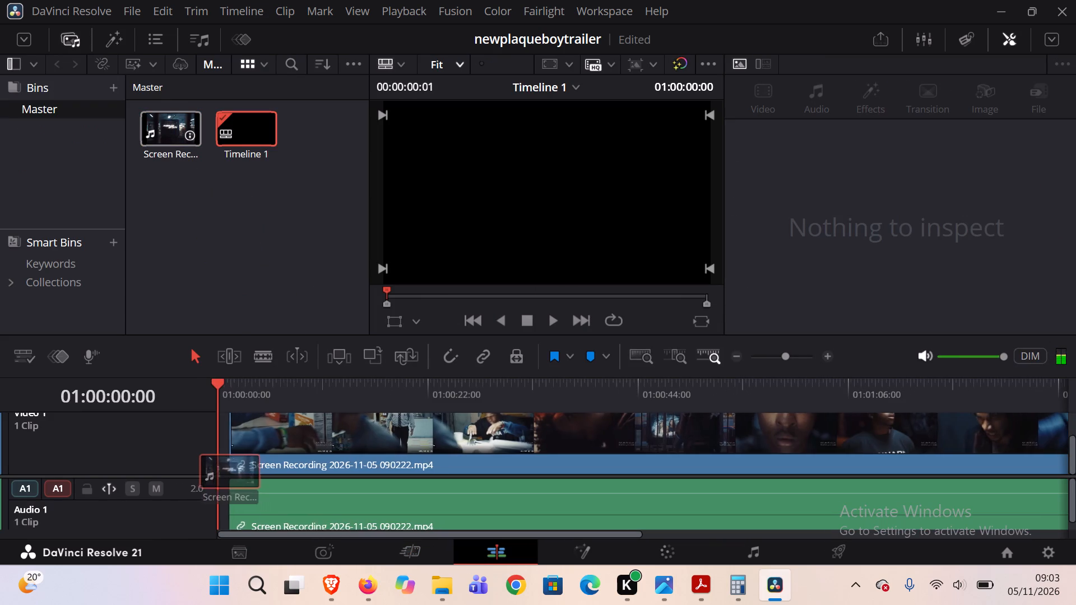
drag(228, 477, 217, 478)
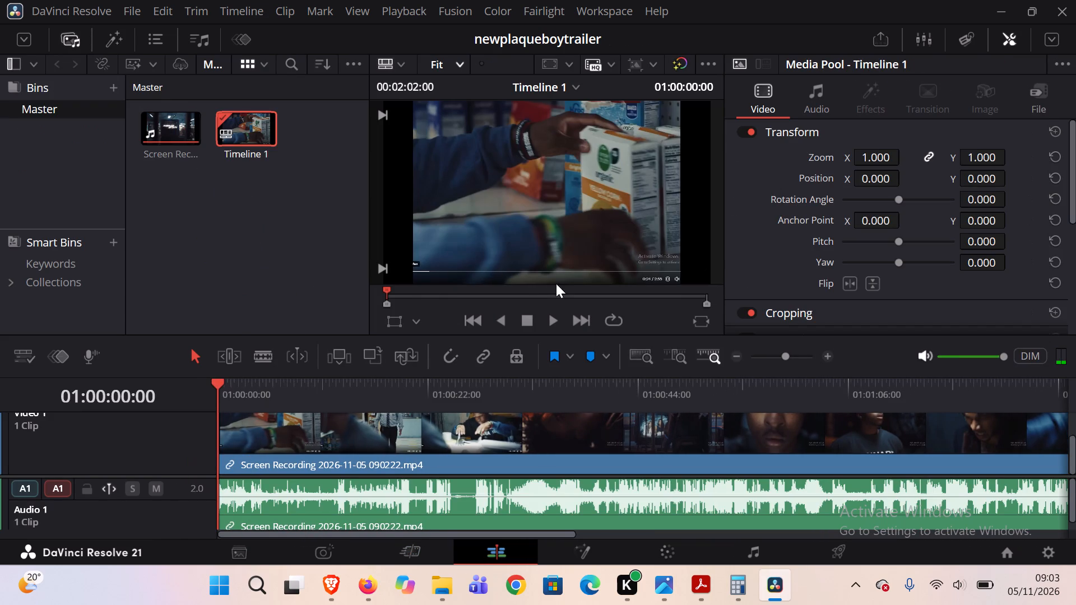
Play the timeline from the start to review roughly the first 36 seconds of the trailer footage.
key(space)
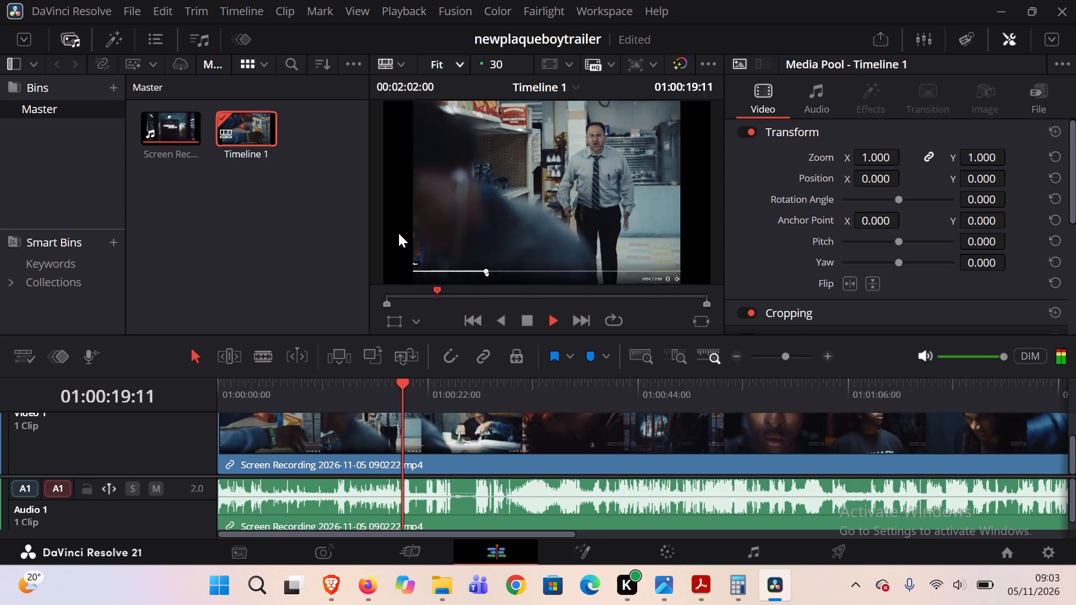
key(space)
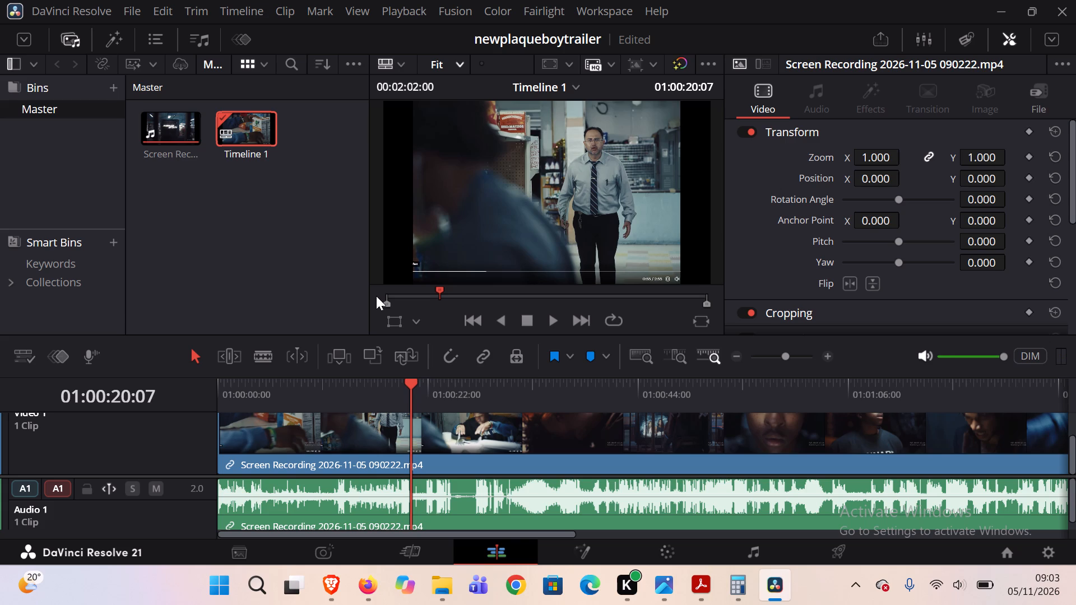
key(space)
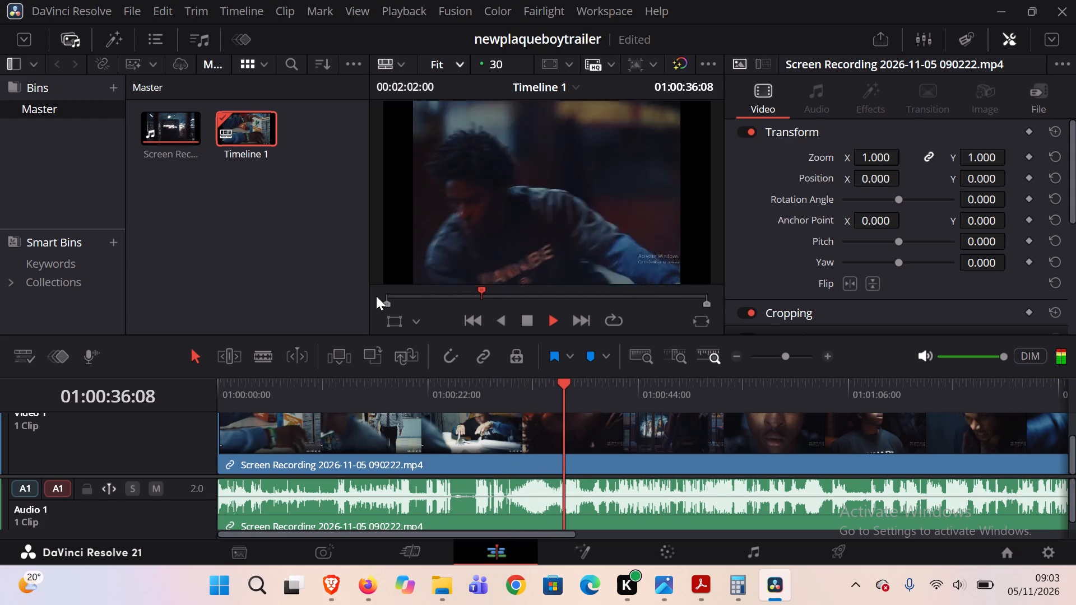
key(space)
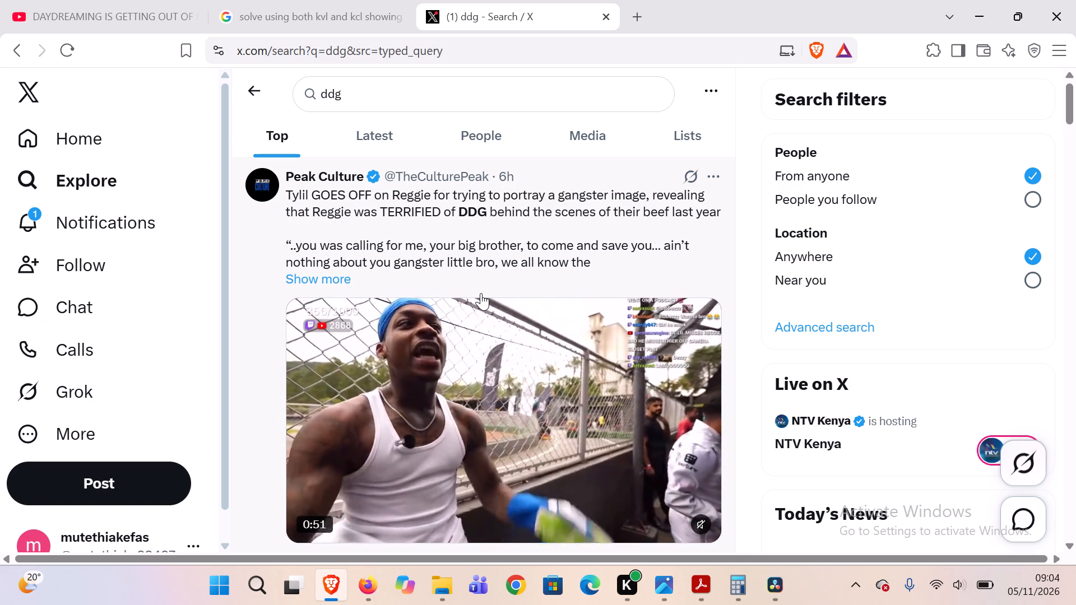
Browse the top ddg results and watch Keloo's clip of DDG reacting to Tylil crashing out on Reggie with sound on.
scroll(481, 293, down, 1)
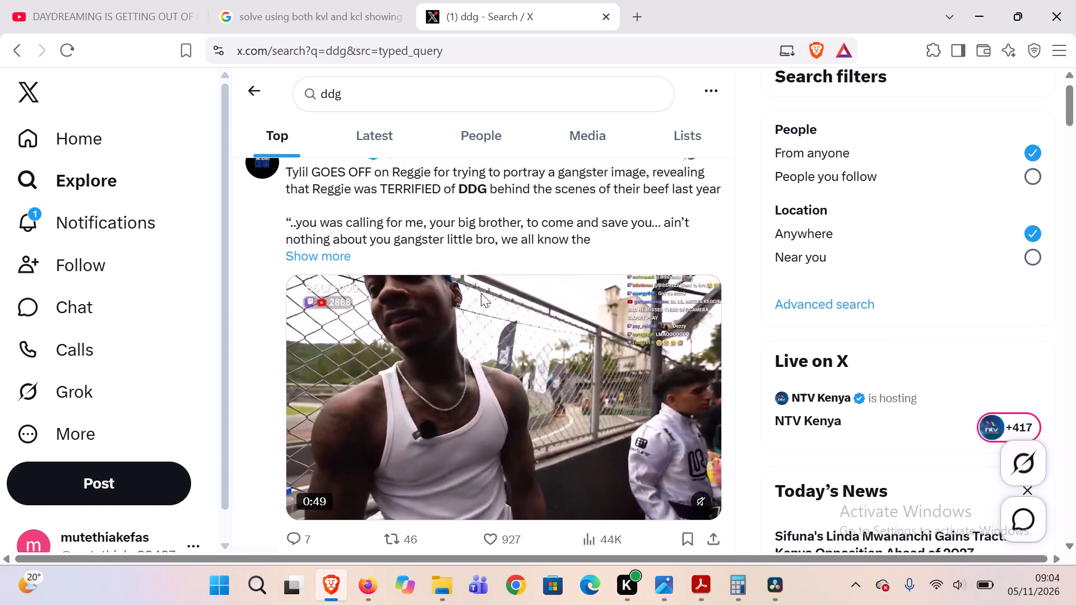
scroll(481, 293, down, 1)
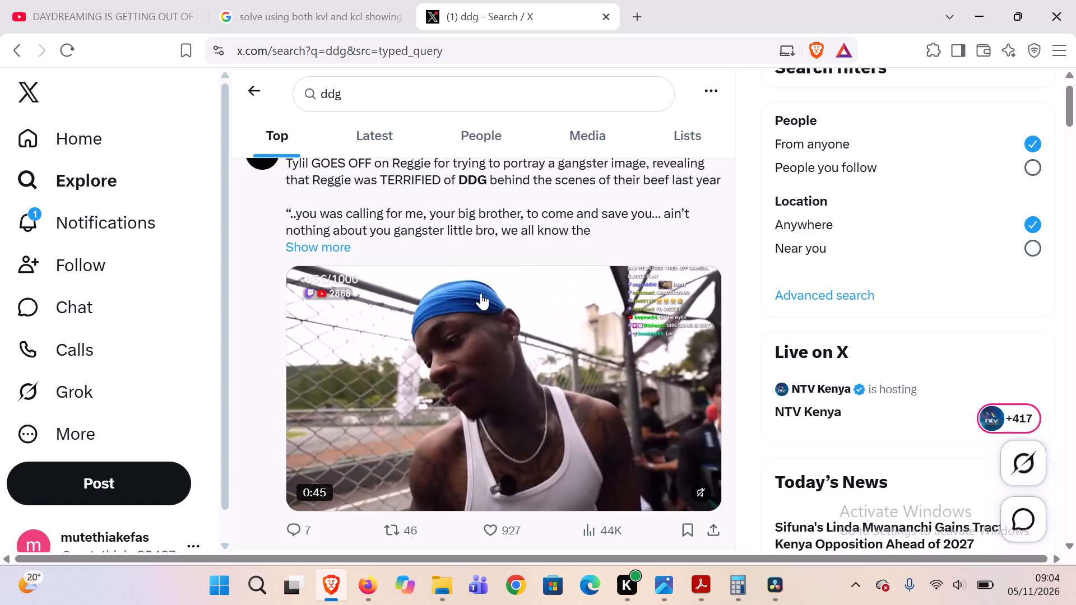
scroll(481, 293, down, 1)
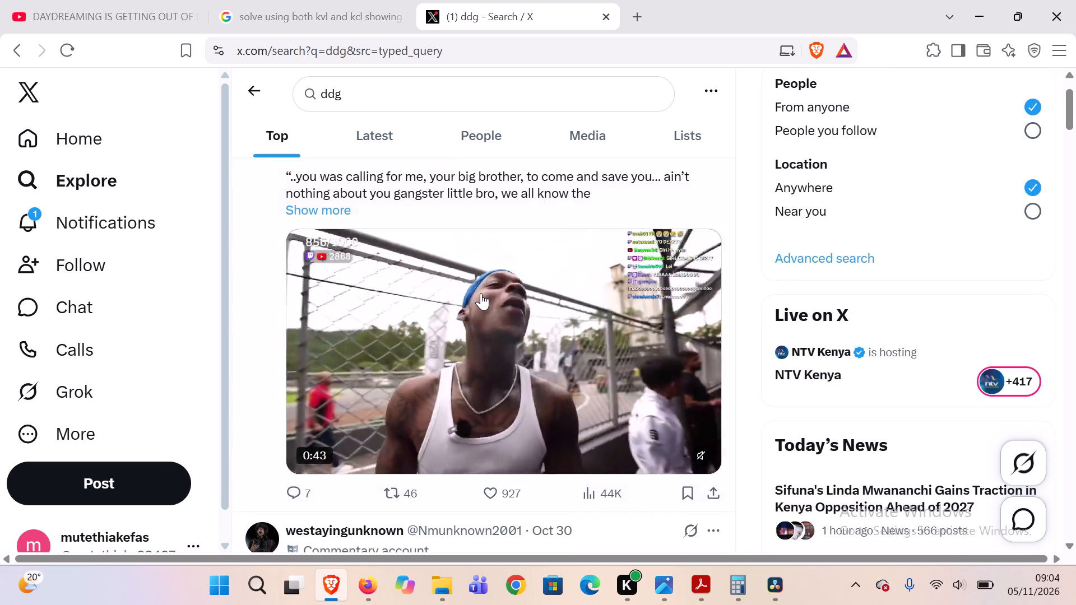
scroll(481, 293, down, 3)
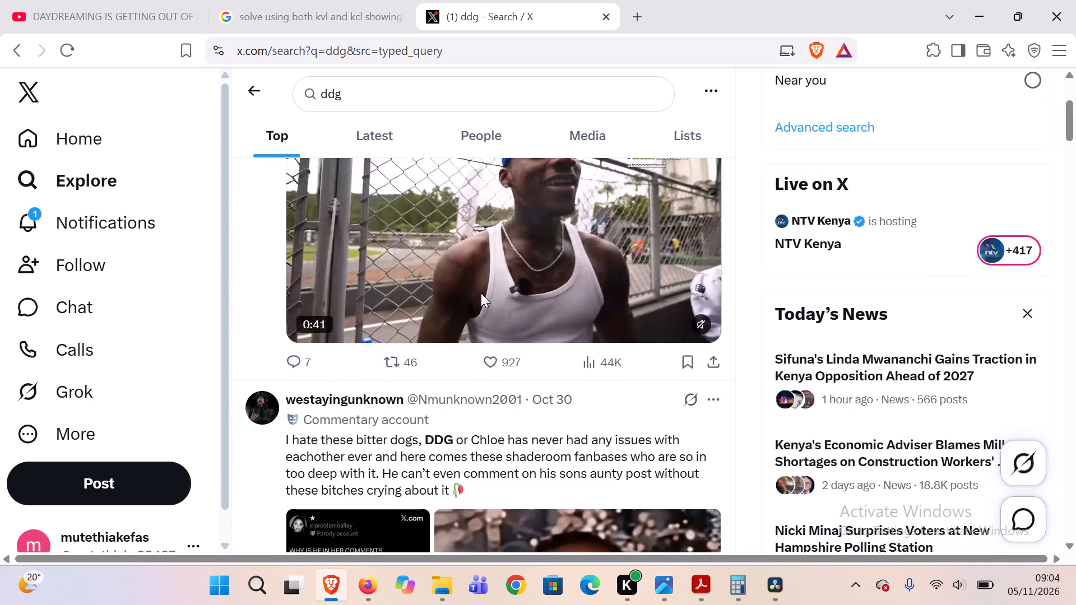
scroll(481, 293, down, 3)
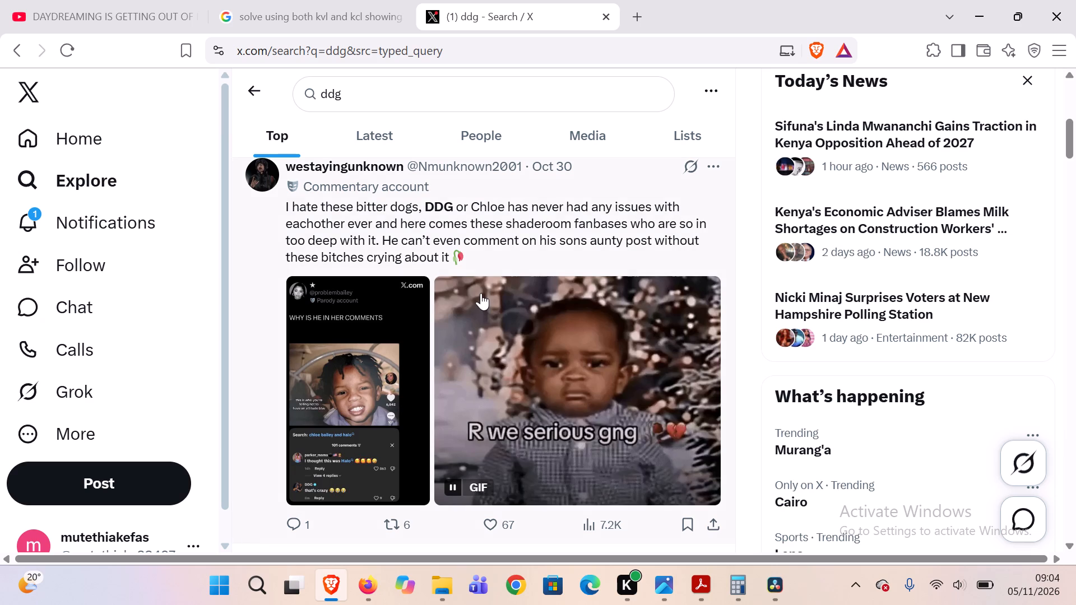
scroll(481, 293, down, 7)
scroll(484, 354, down, 1)
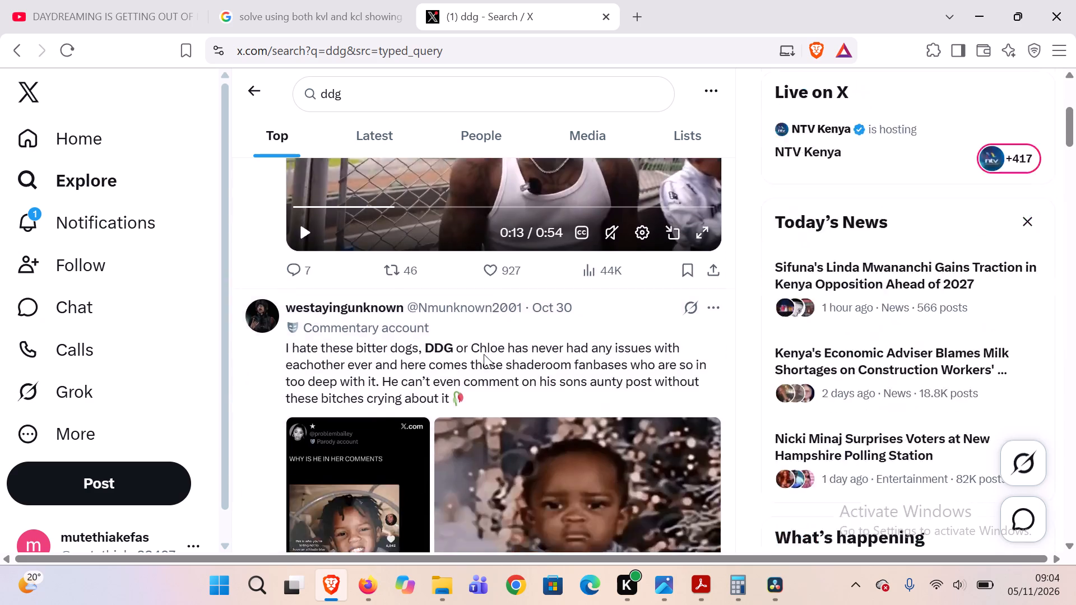
scroll(484, 354, down, 1)
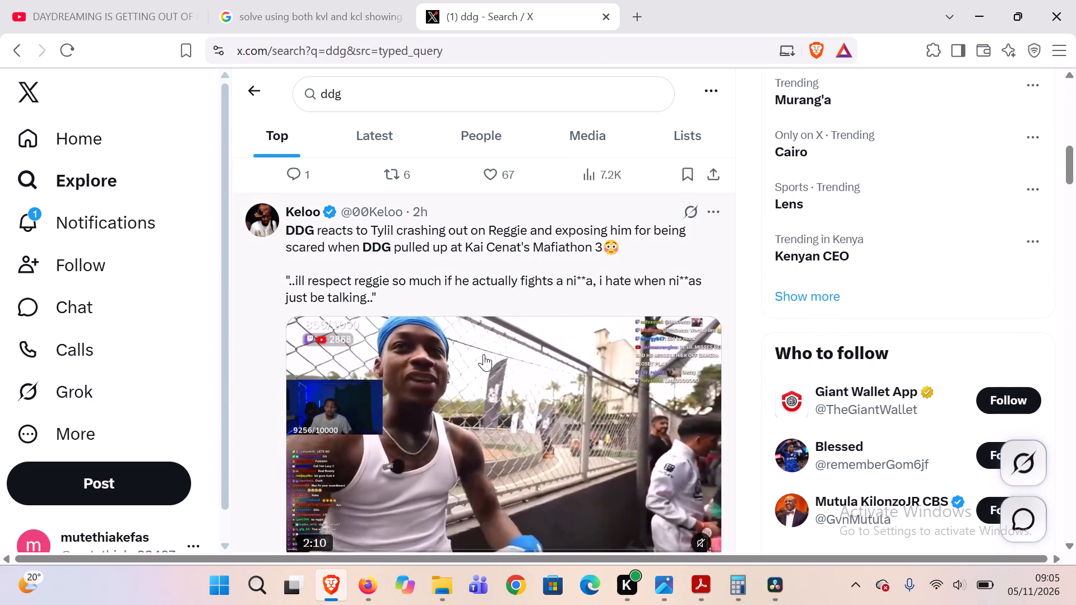
scroll(484, 354, down, 1)
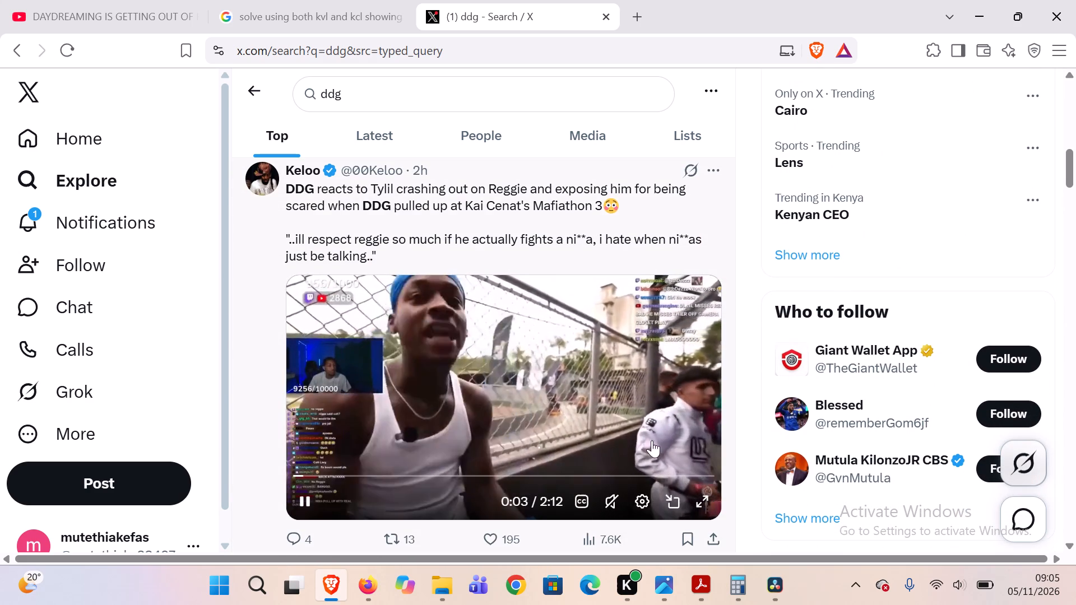
click(610, 499)
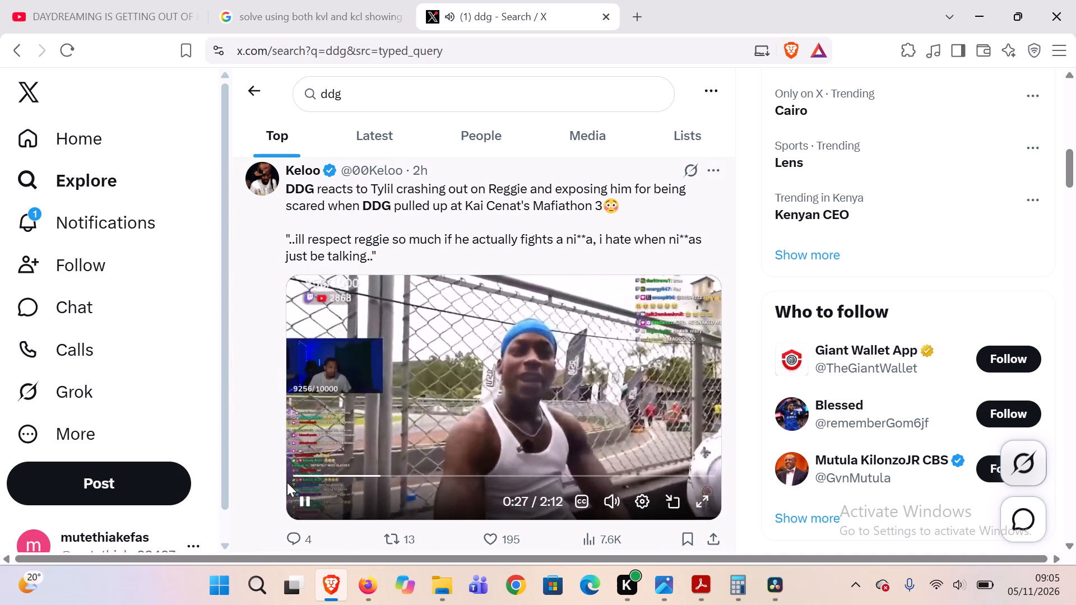
Watch the Kick HQ clip about Deshae Frost panicking over DDG's chat message with sound on.
scroll(287, 482, down, 5)
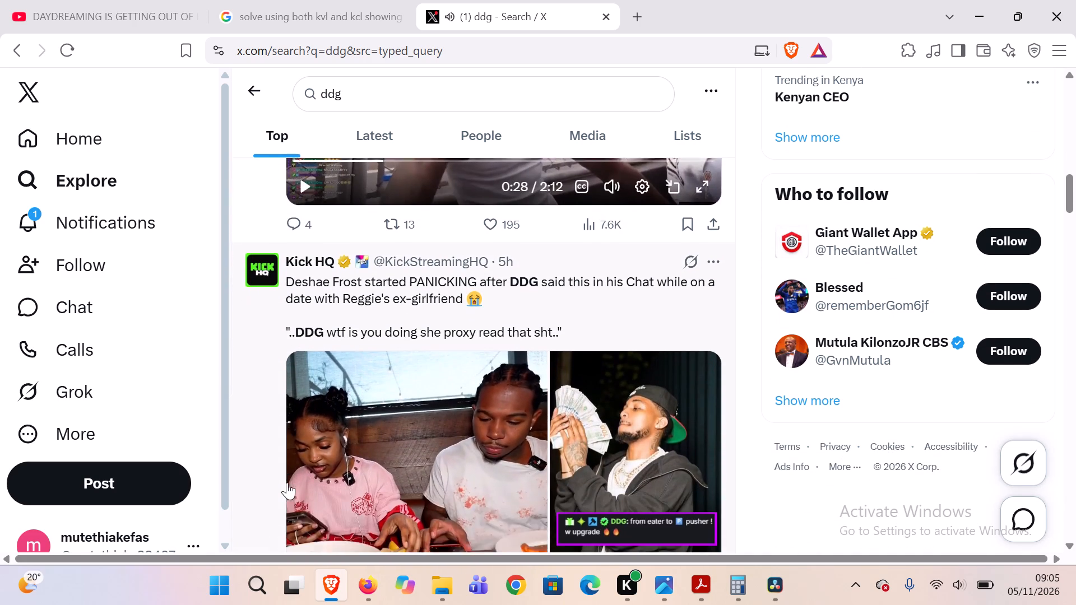
scroll(287, 482, down, 1)
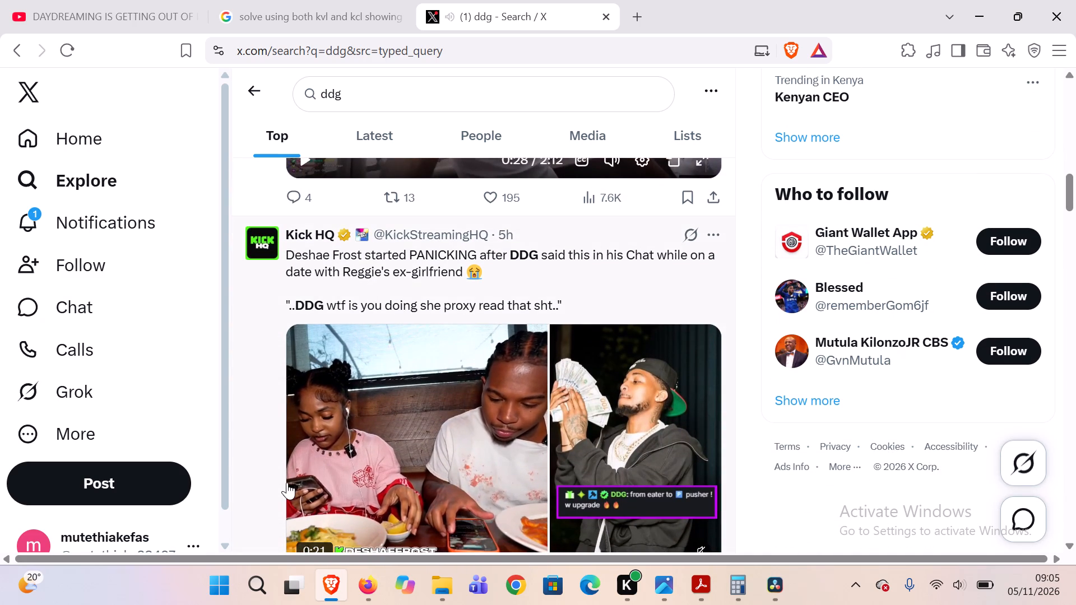
scroll(287, 482, down, 1)
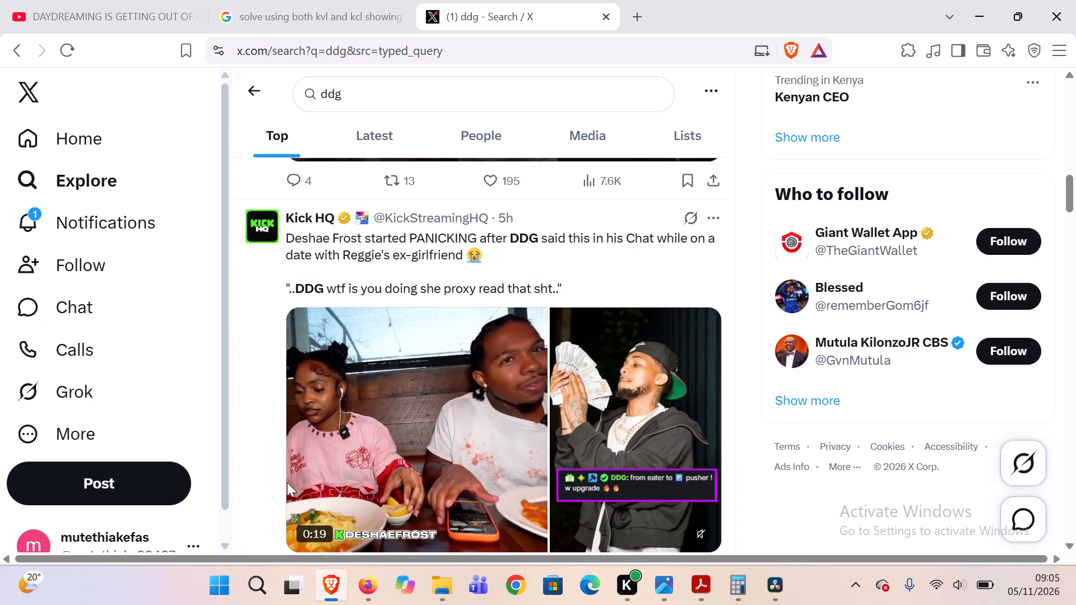
scroll(287, 482, down, 1)
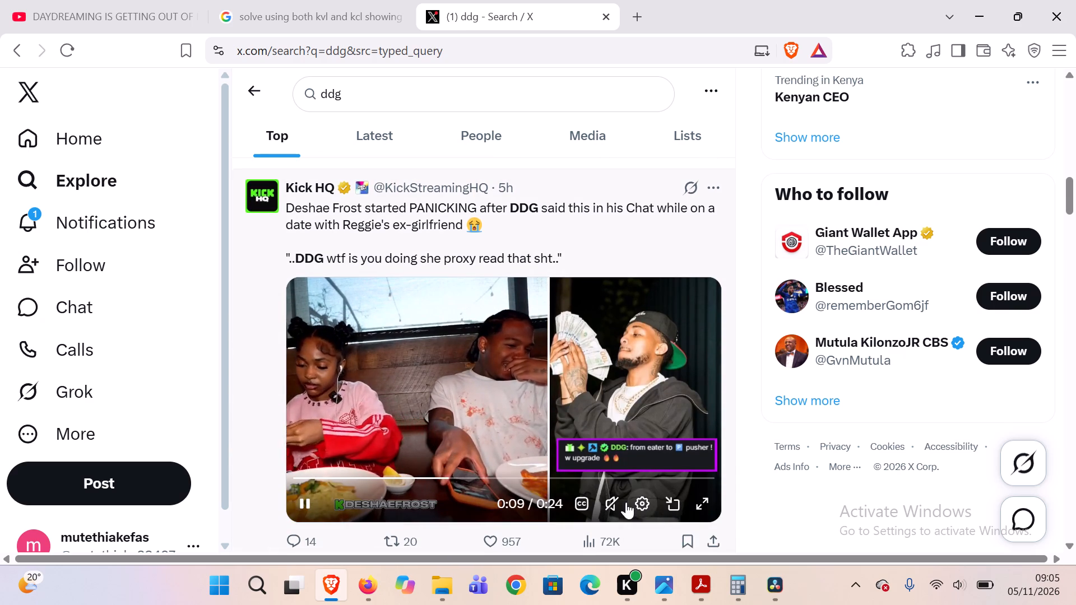
click(613, 500)
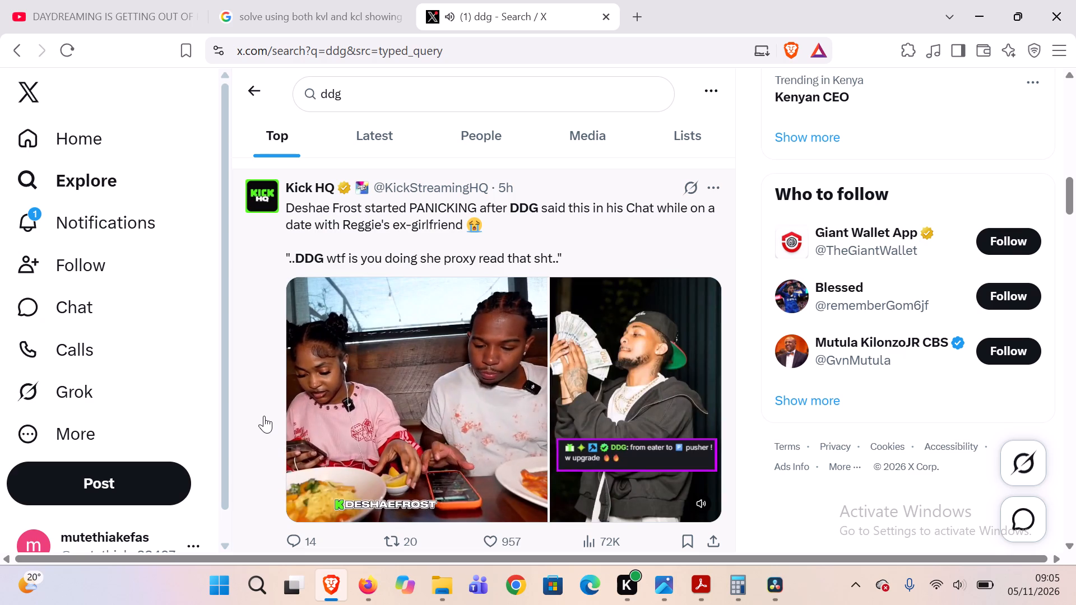
Watch the e/DDG clip of DDG roleplaying as Reggie's brother in GTA RP with sound on.
scroll(264, 416, down, 5)
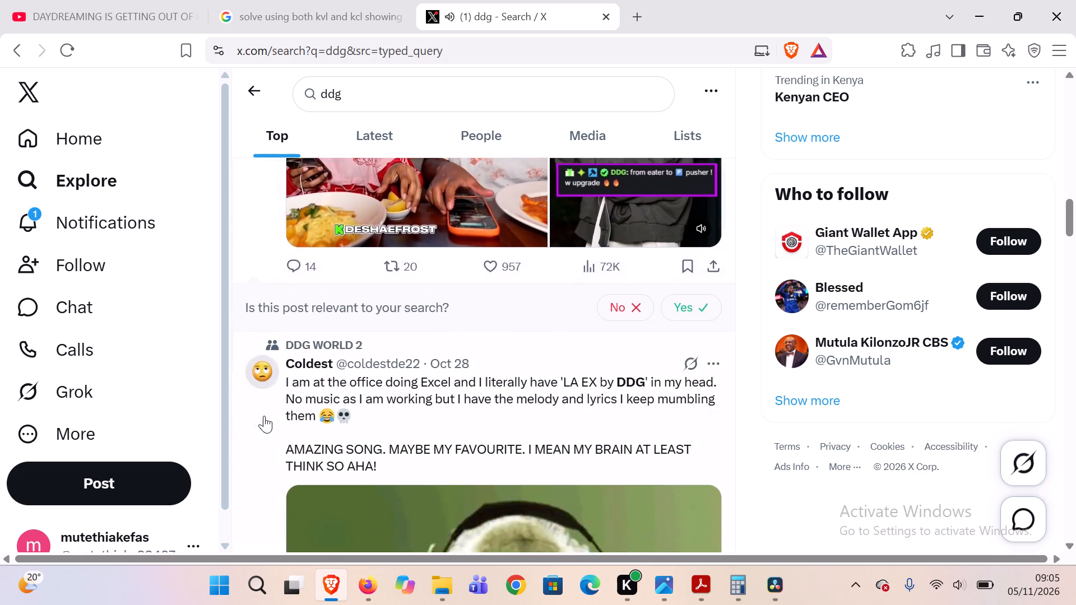
scroll(264, 416, down, 4)
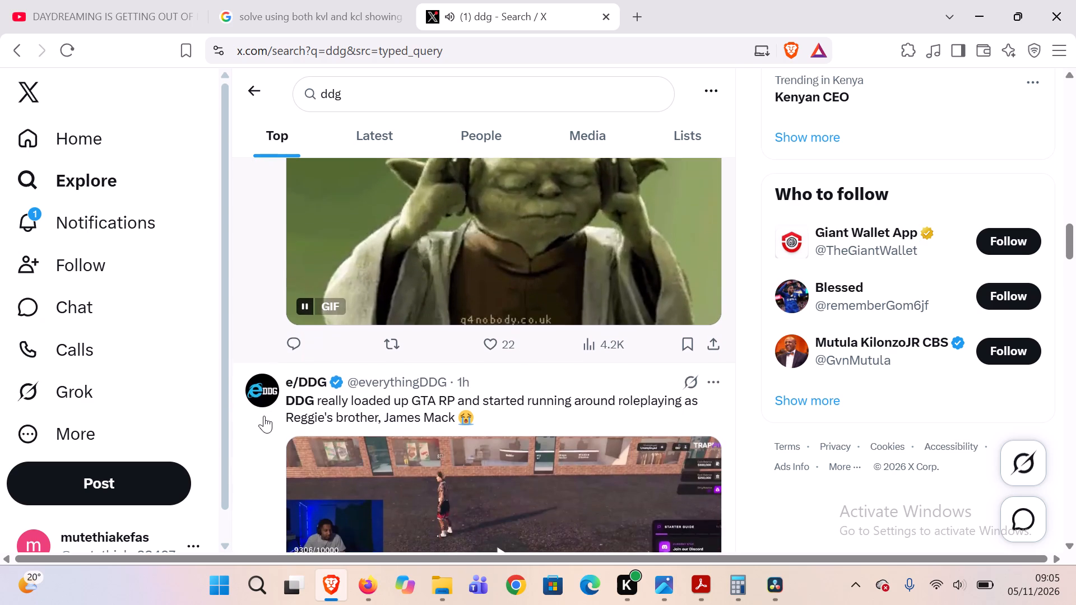
scroll(264, 416, down, 4)
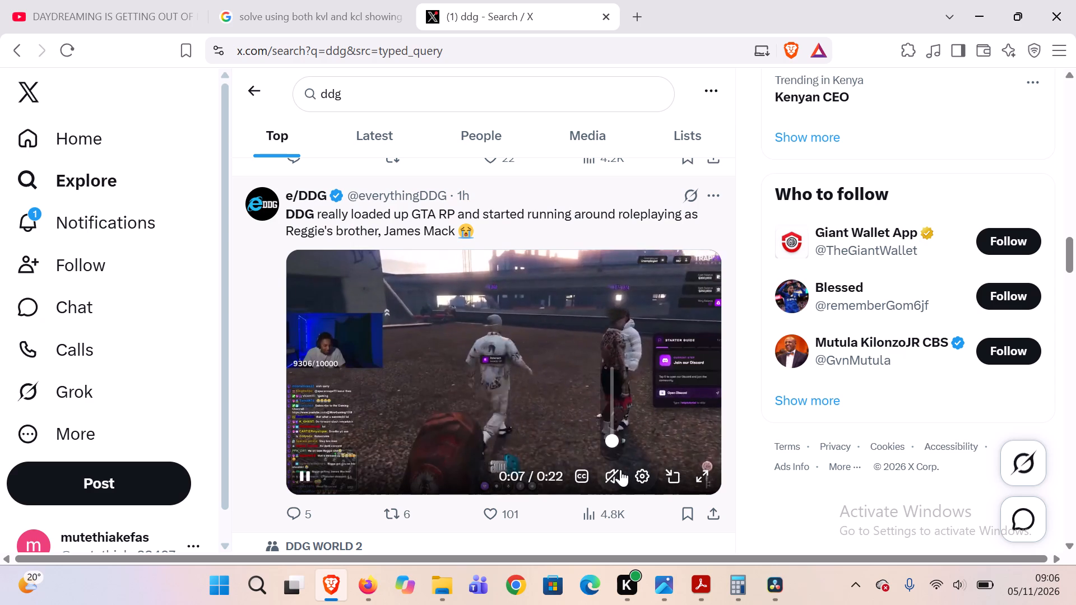
click(617, 472)
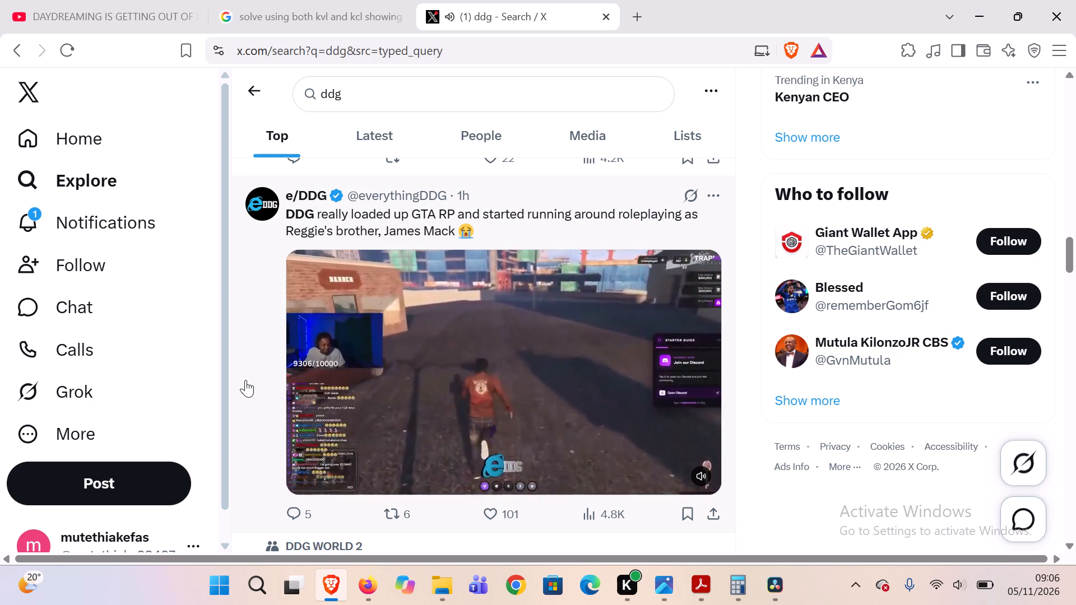
Watch Keloo's clip of Rubi Rose dancing to DDG's song with sound on.
scroll(245, 380, down, 3)
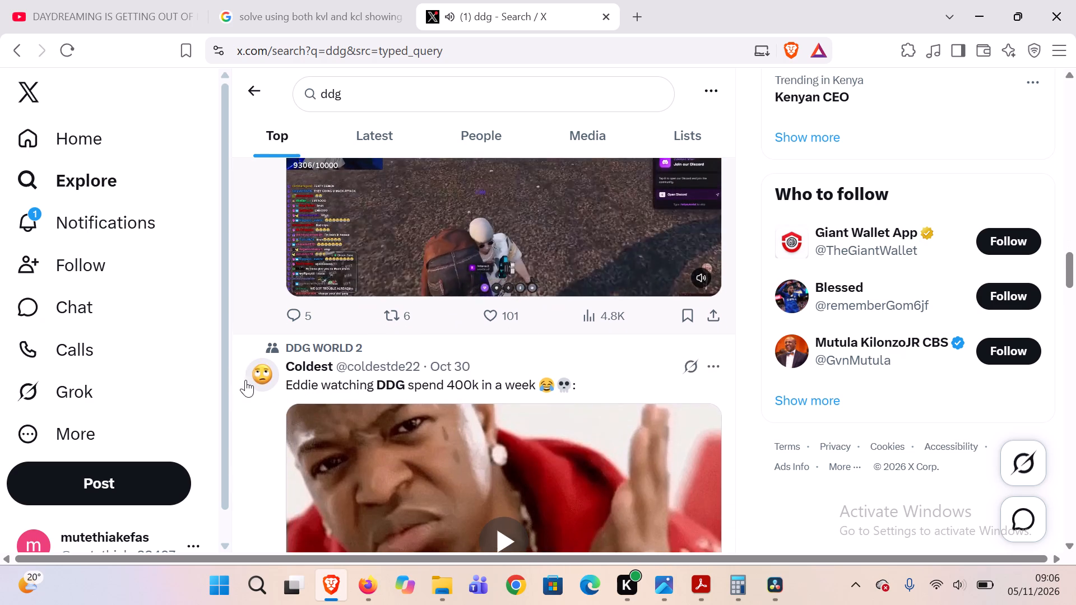
scroll(245, 380, down, 5)
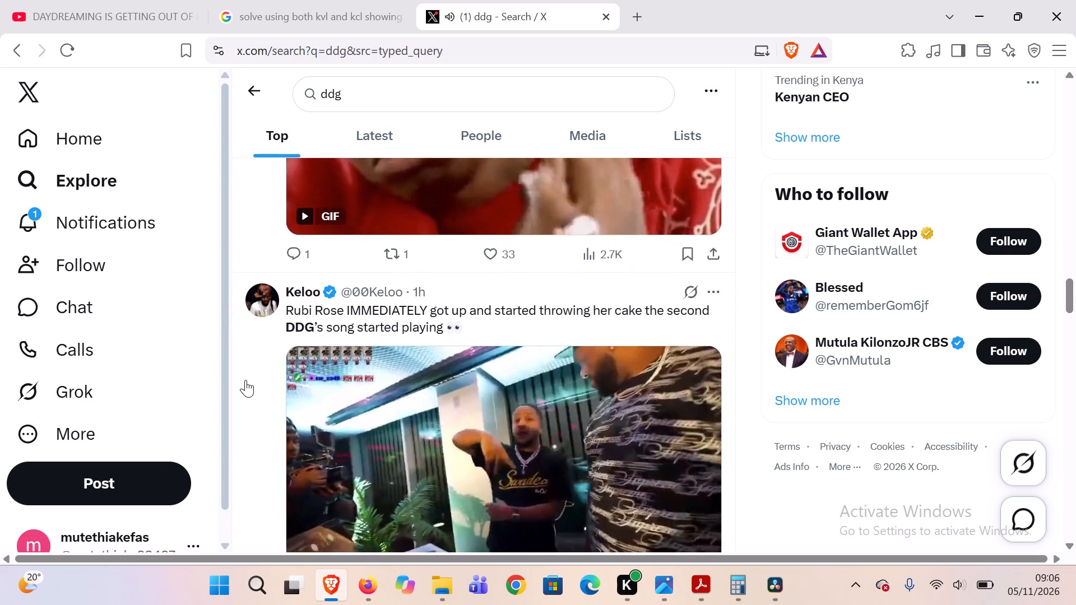
scroll(245, 380, down, 1)
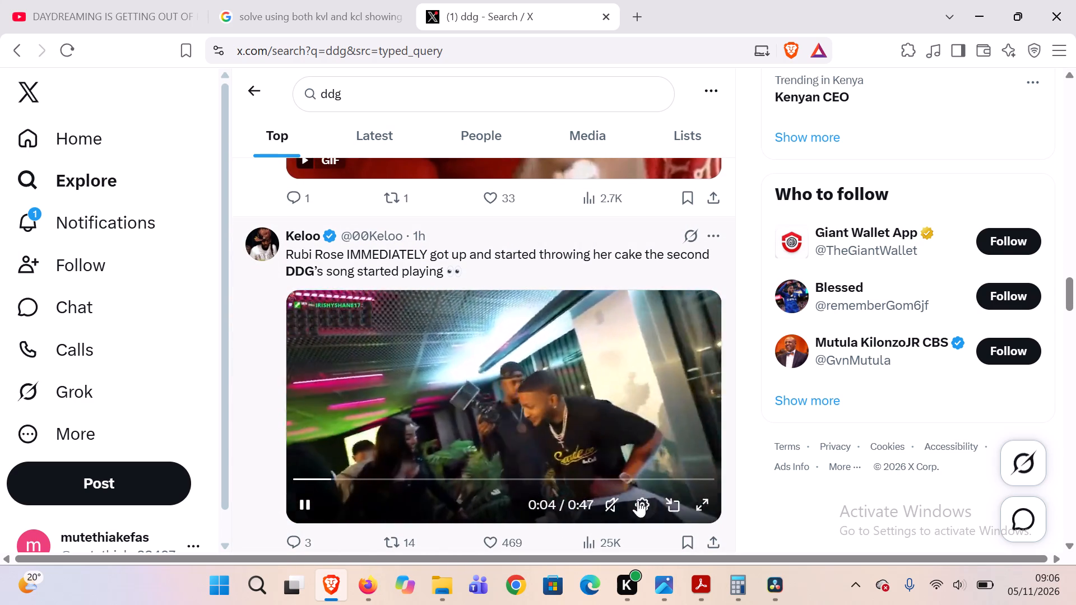
click(609, 496)
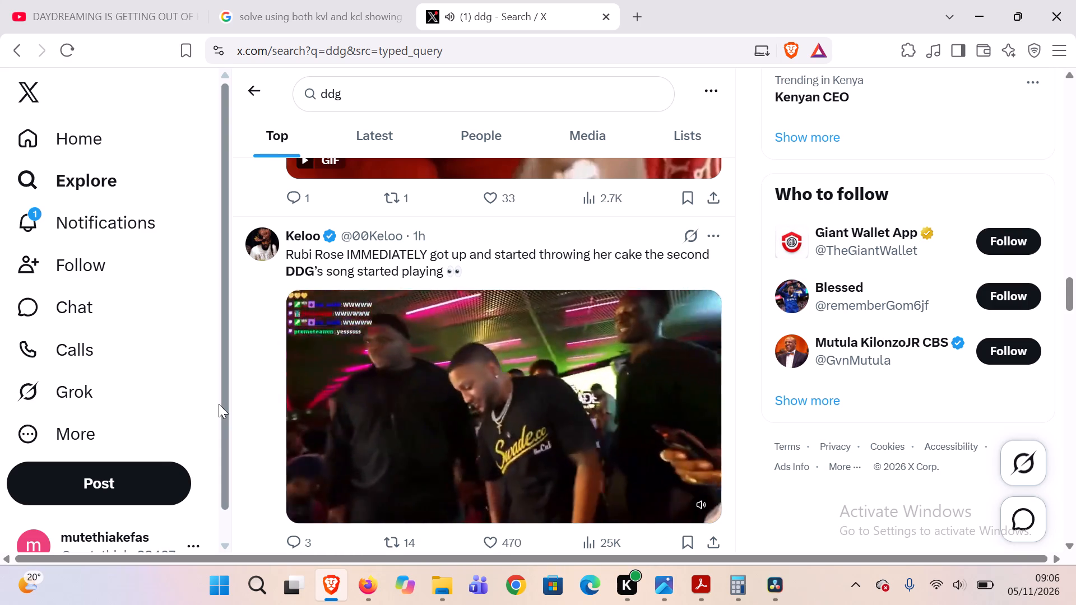
Find the paix post about DDG liking Reggie's music and play its clip with sound on.
scroll(219, 404, down, 4)
scroll(382, 343, down, 4)
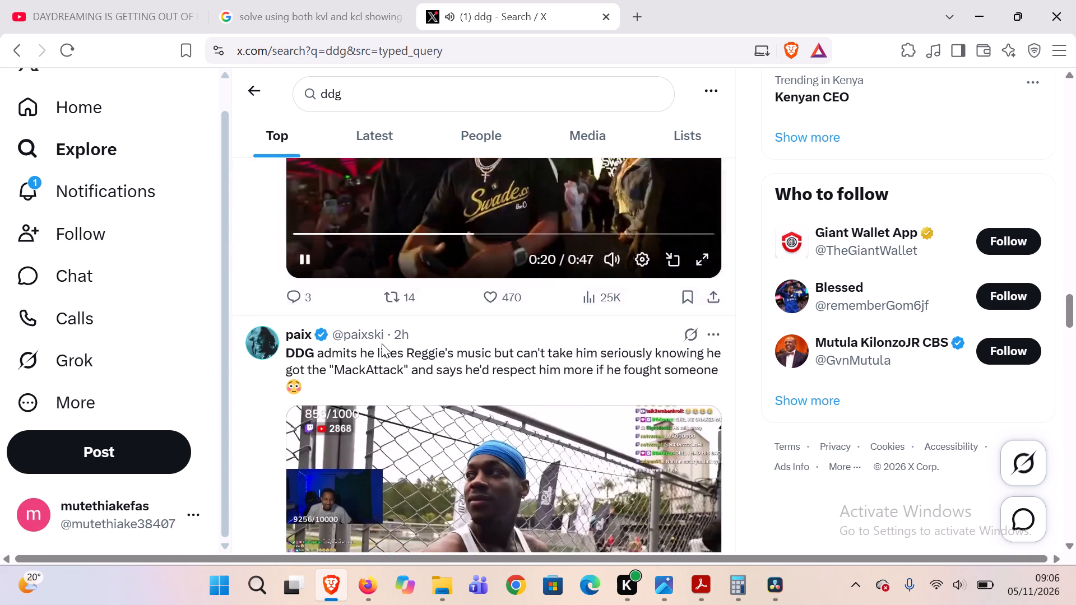
scroll(382, 343, down, 1)
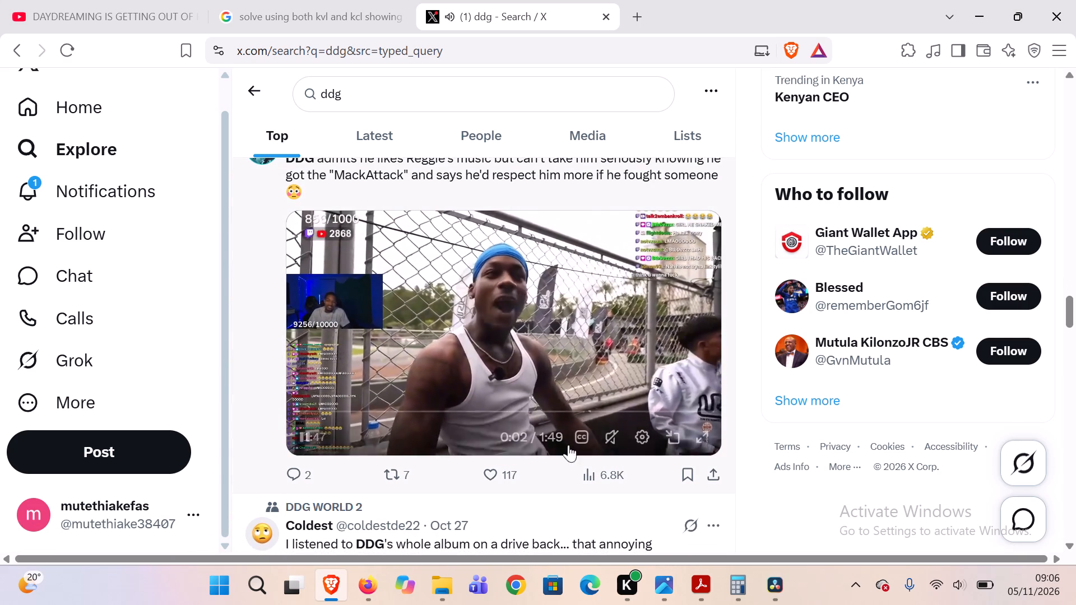
click(615, 435)
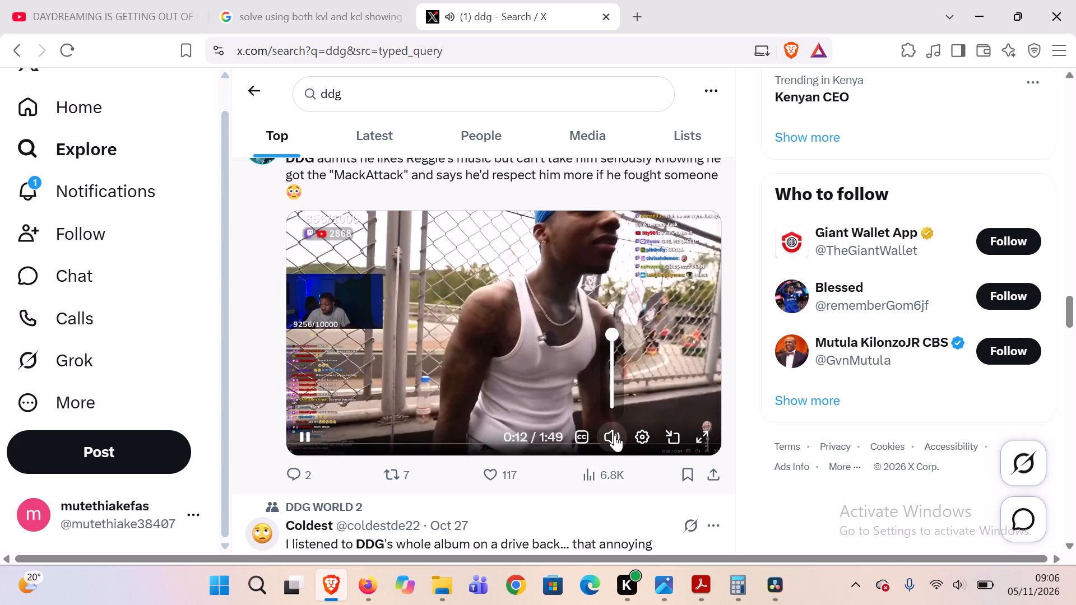
Show the paix clip in full screen and rewind it to 0:00, paused.
click(696, 440)
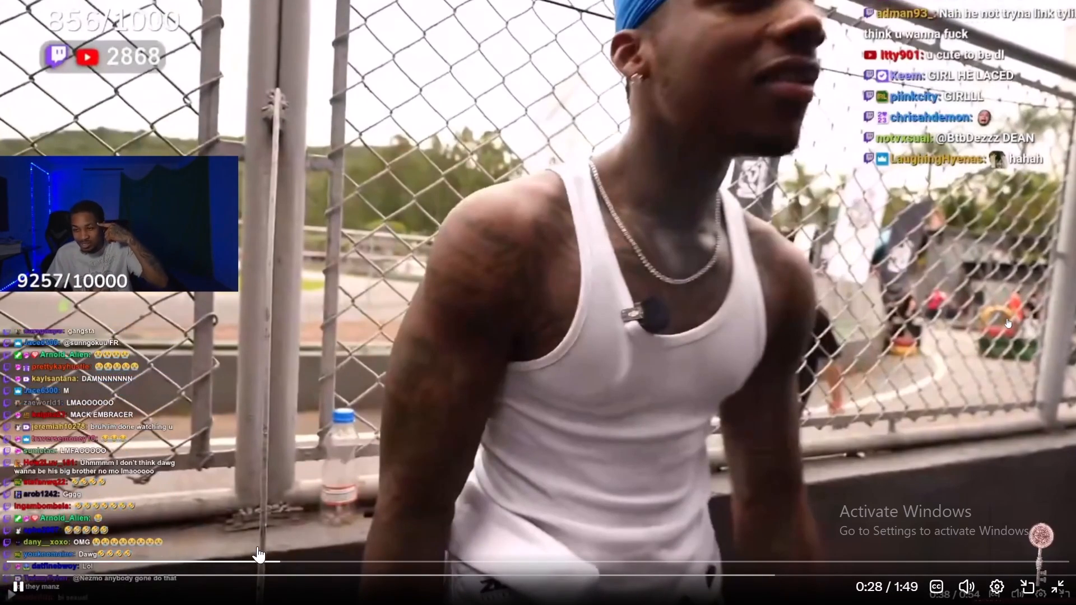
drag(286, 561, 85, 547)
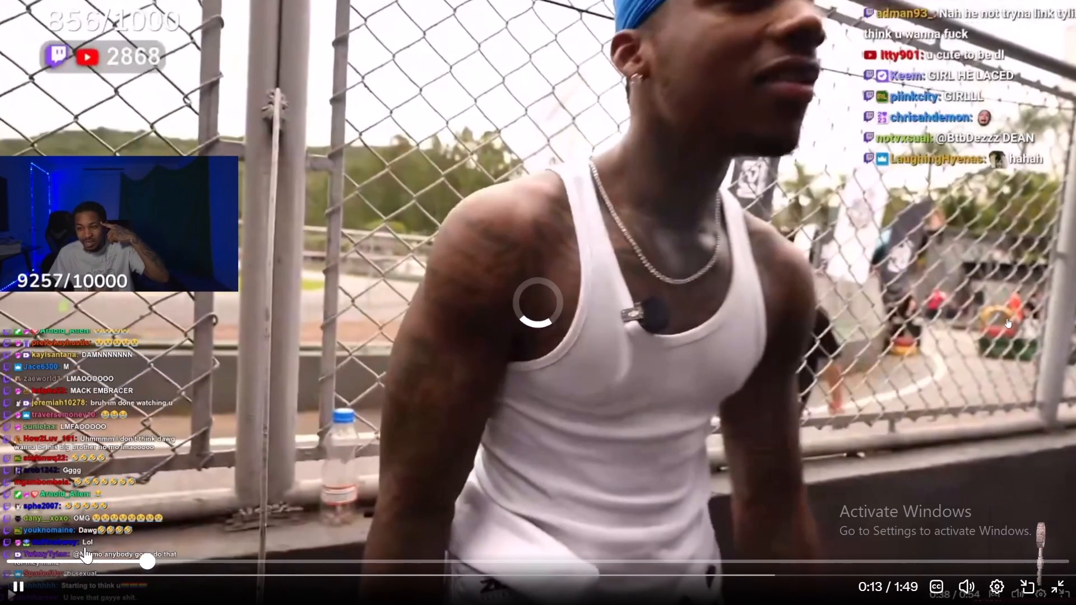
drag(85, 547, 0, 554)
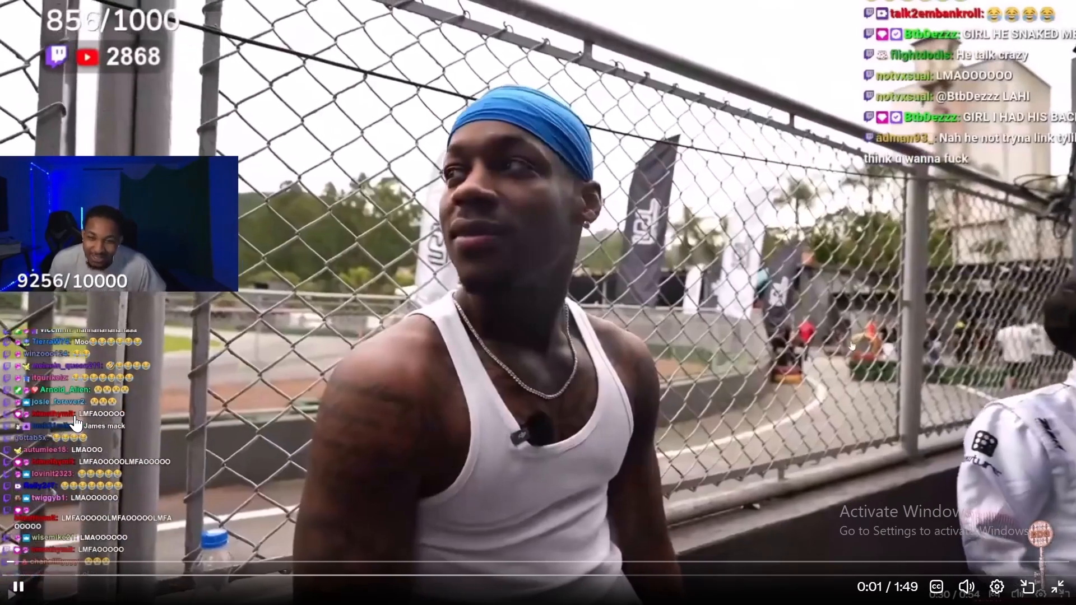
click(23, 582)
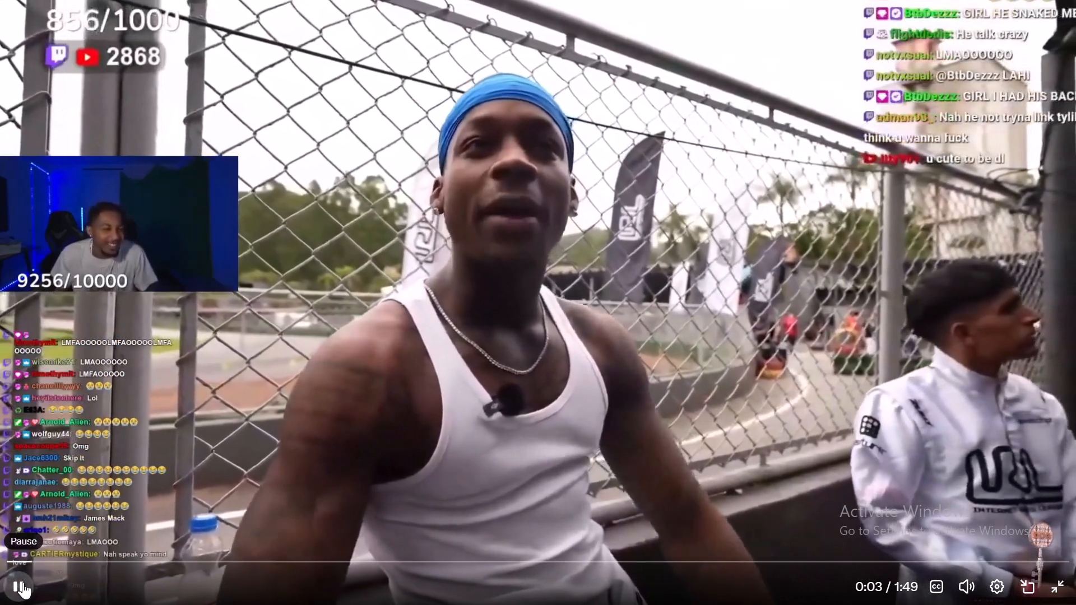
drag(37, 556, 0, 562)
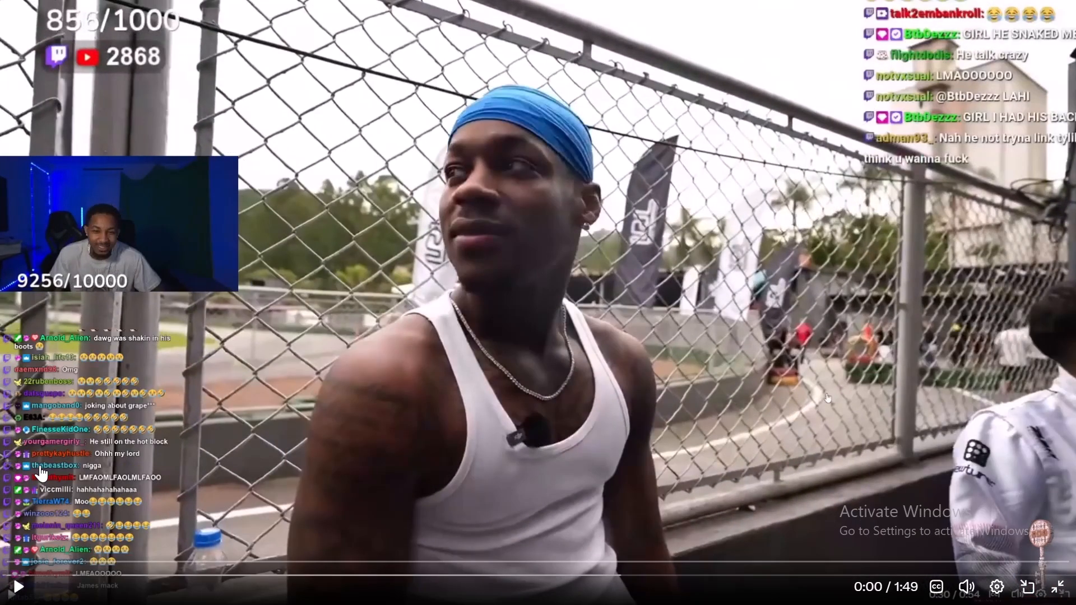
Start a new screen recording capture of the full-screen clip.
key(shift+super+r)
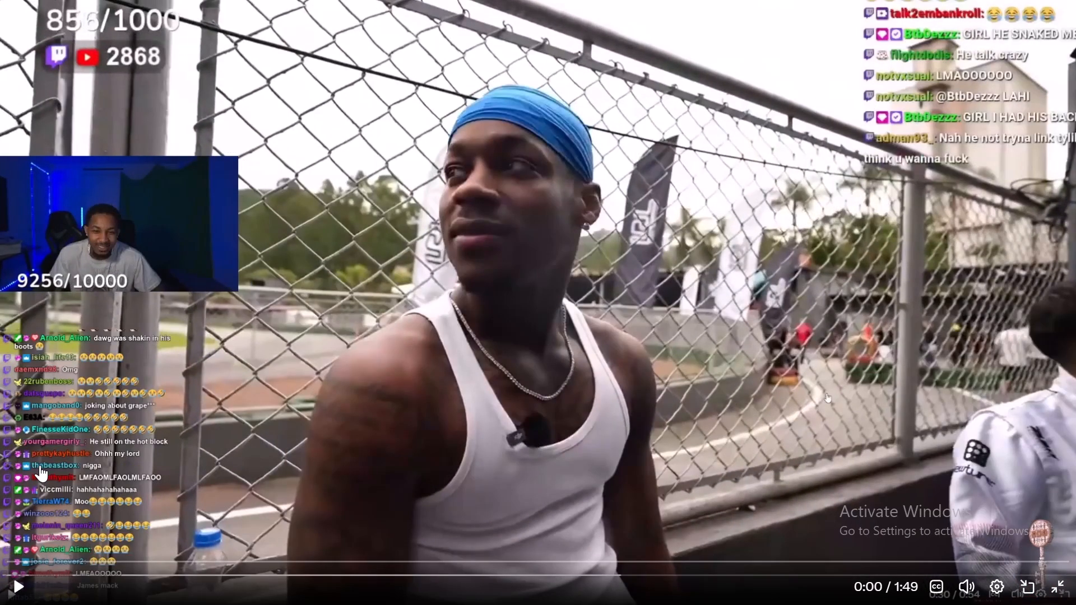
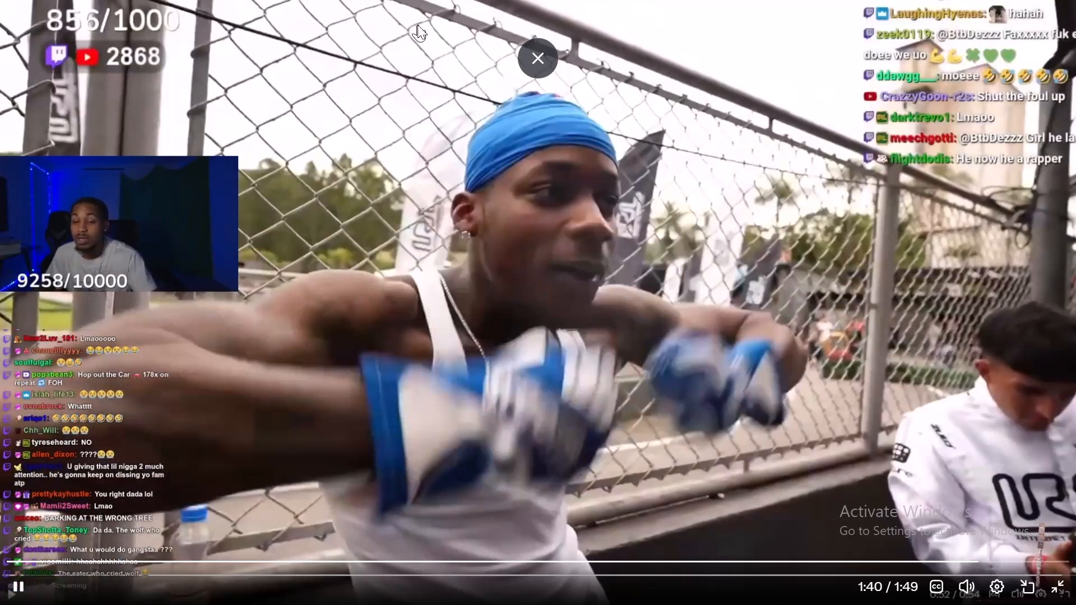
Finish the screen recording of the paix clip, close the recorder and leave the clip's full-screen view.
click(481, 21)
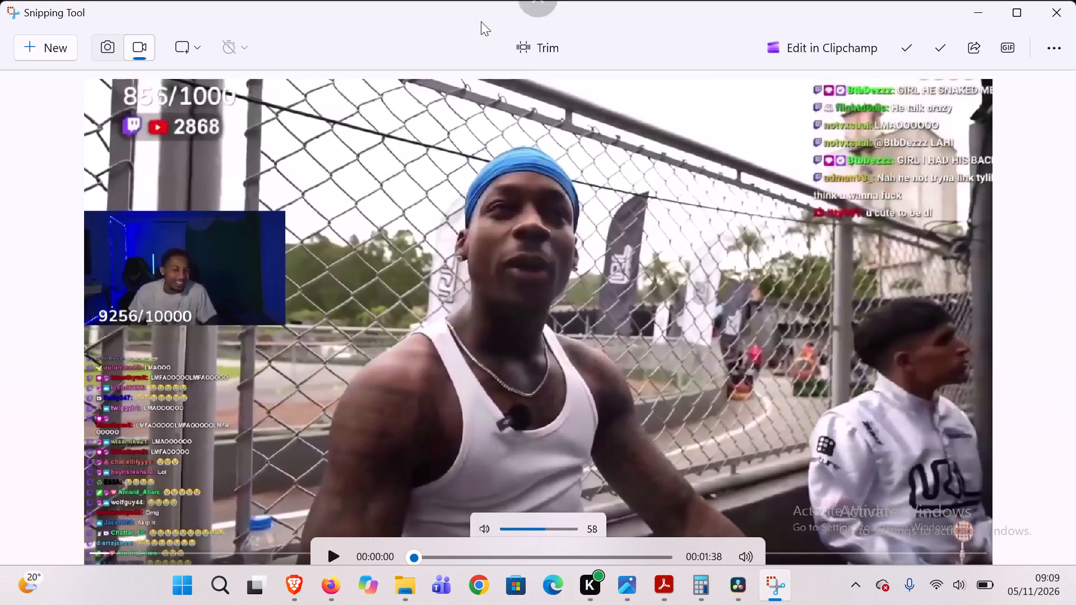
key(Escape)
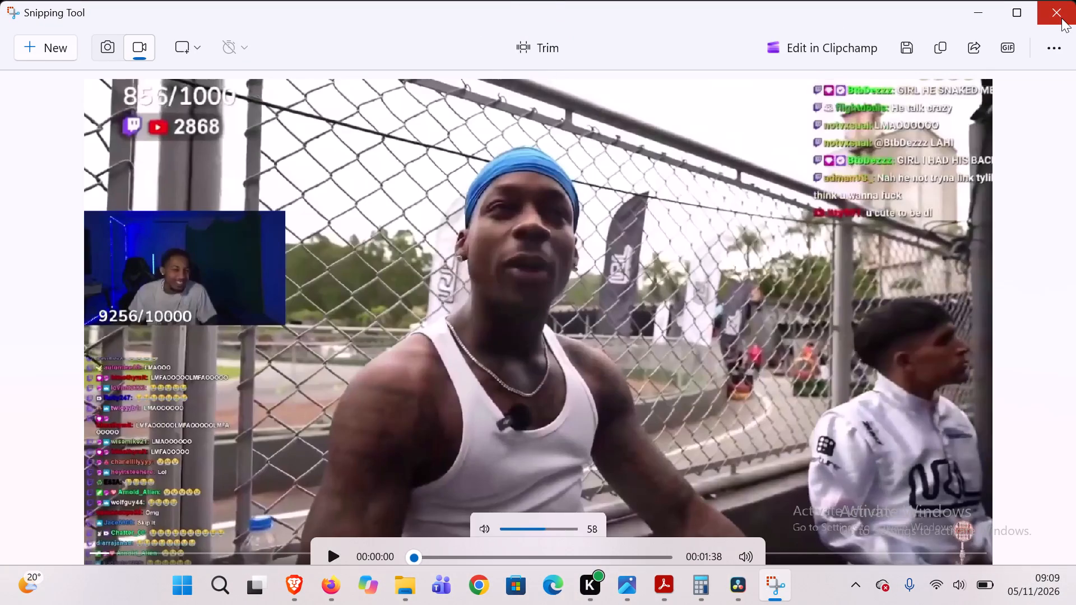
click(1061, 18)
key(Escape)
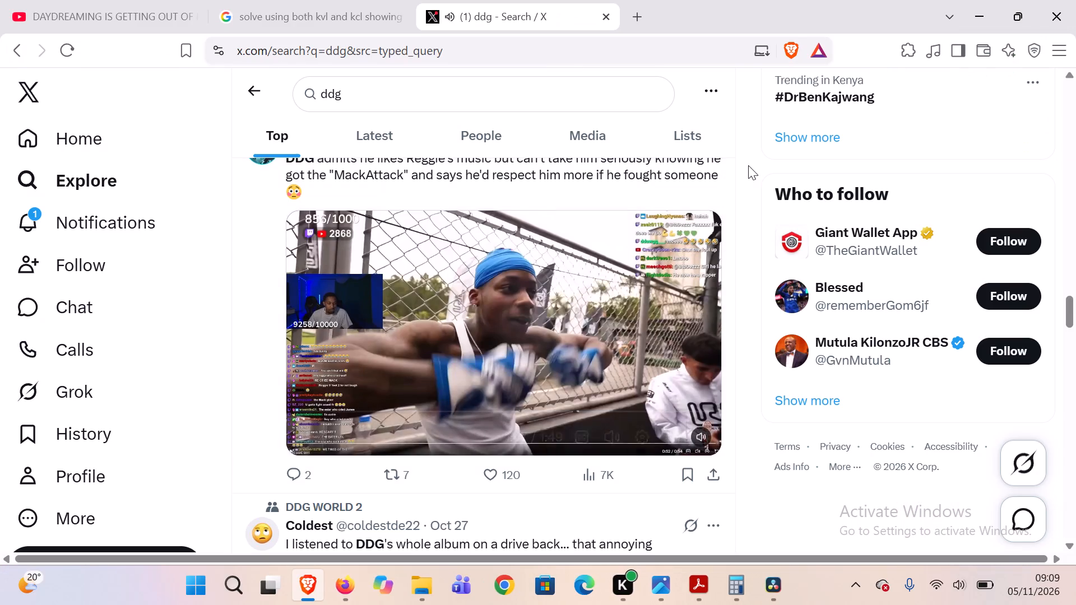
click(307, 438)
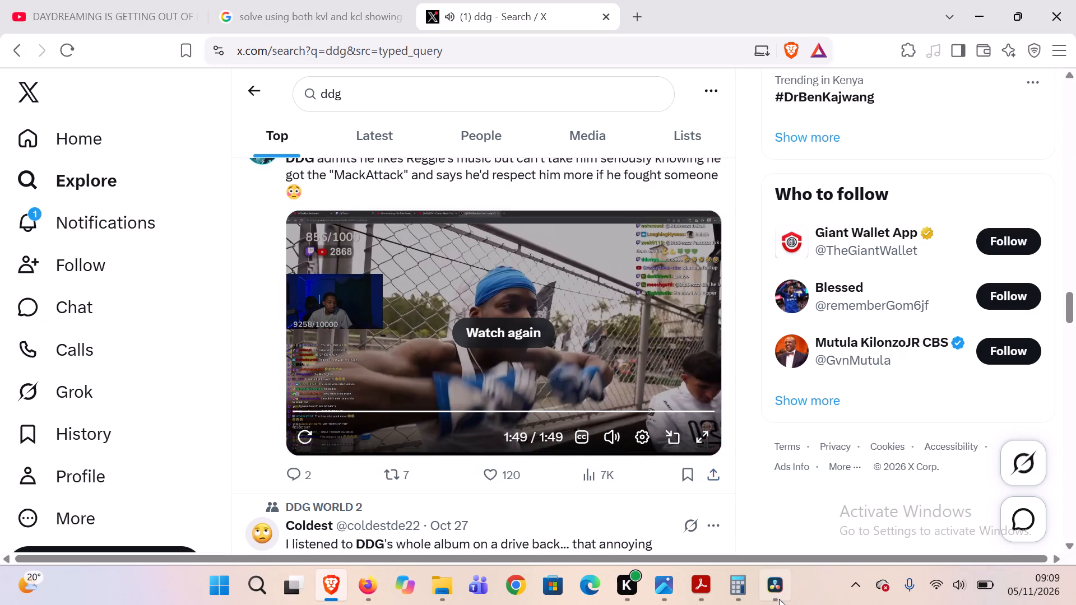
Switch to DaVinci Resolve.
click(779, 599)
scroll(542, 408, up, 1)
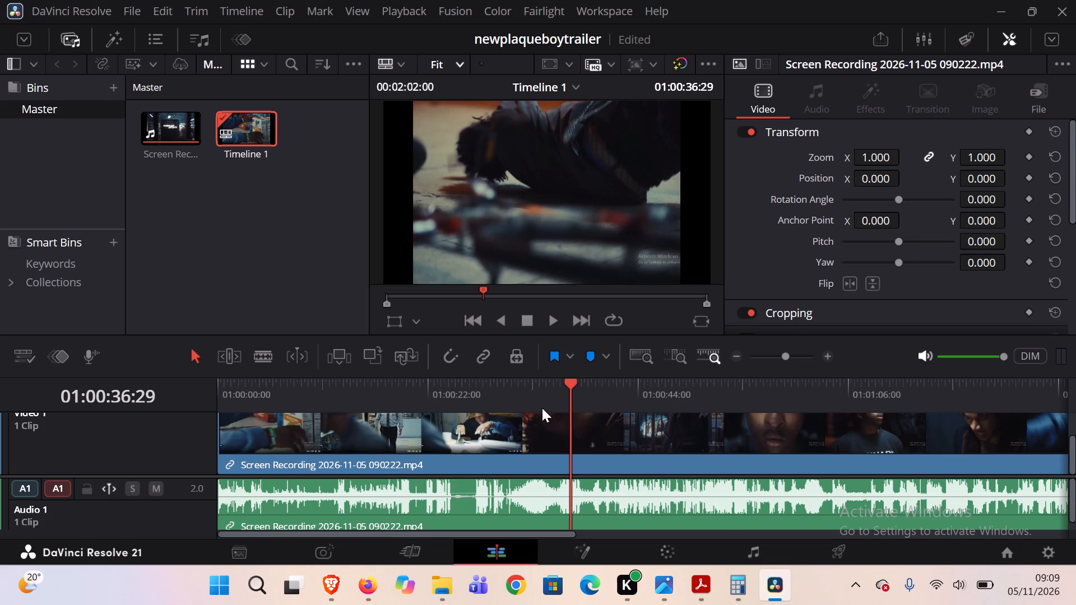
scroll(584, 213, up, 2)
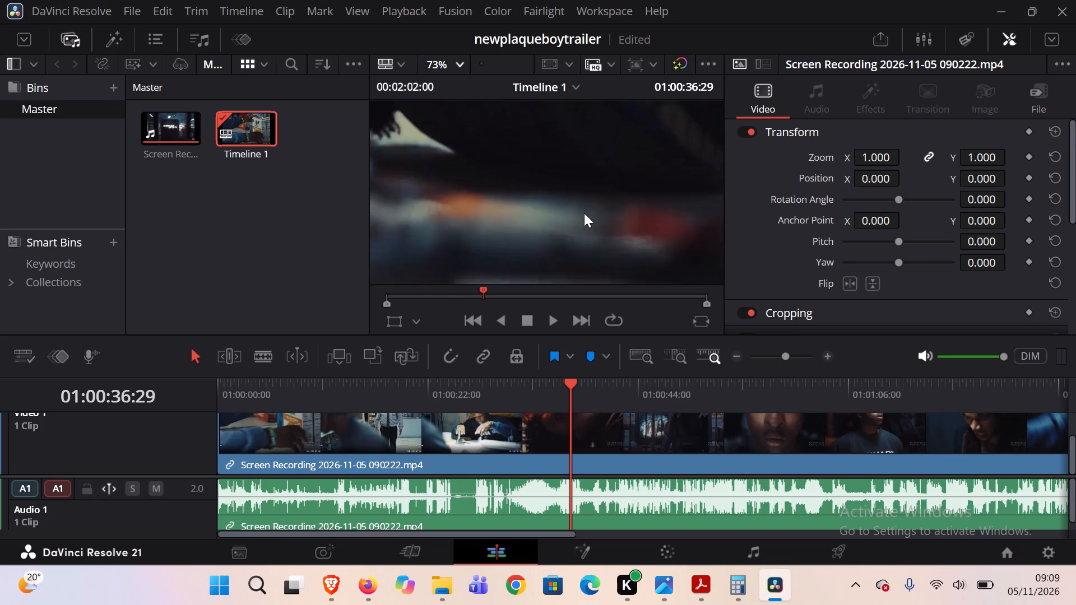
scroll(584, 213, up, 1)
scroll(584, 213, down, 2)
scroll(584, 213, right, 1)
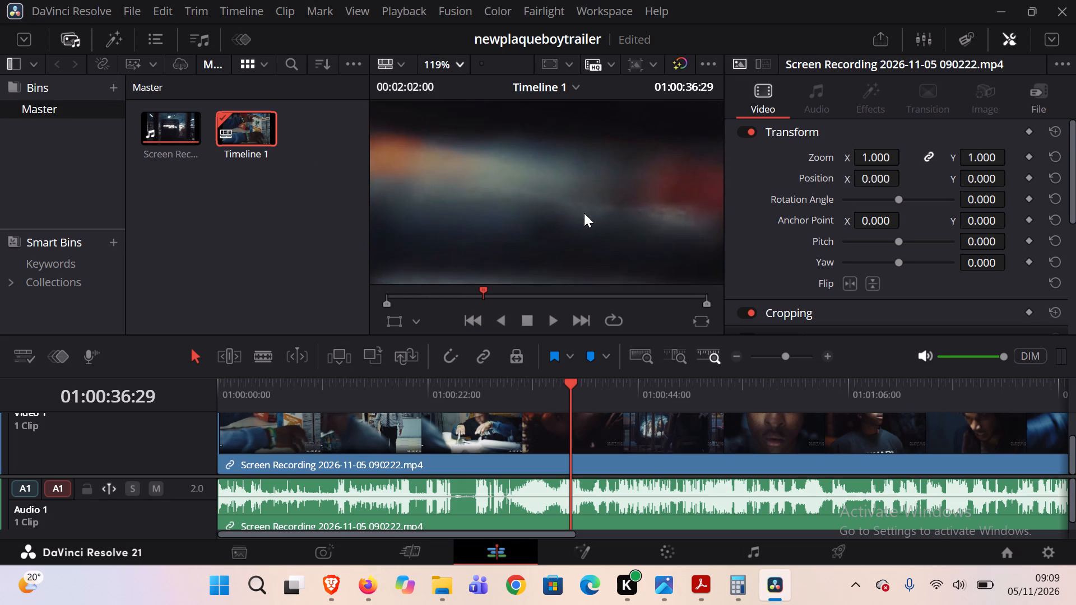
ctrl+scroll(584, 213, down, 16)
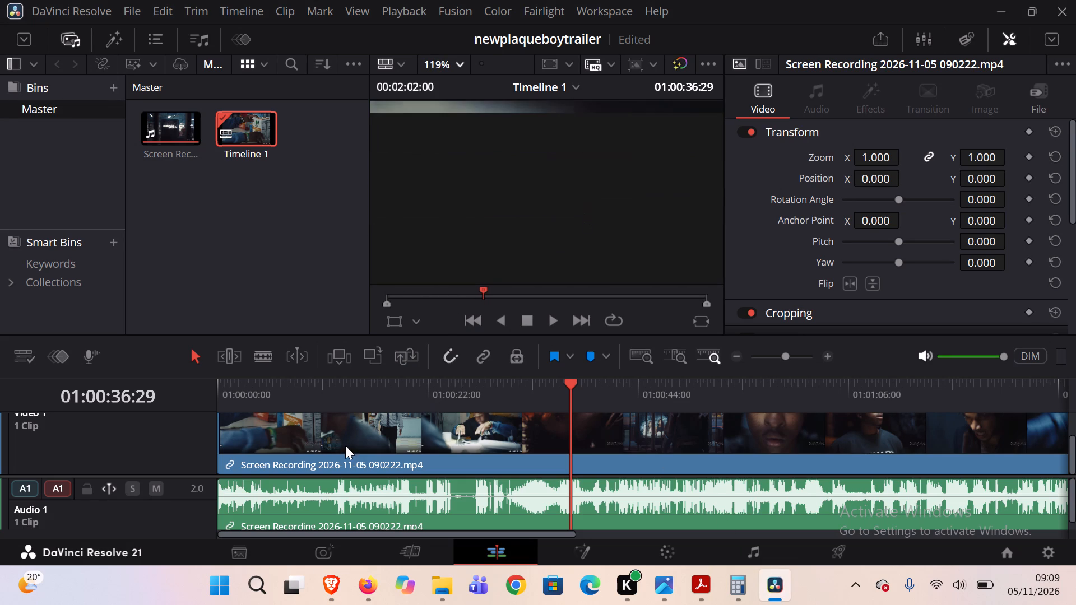
Create a new project named ddgreacttotylil.
click(133, 6)
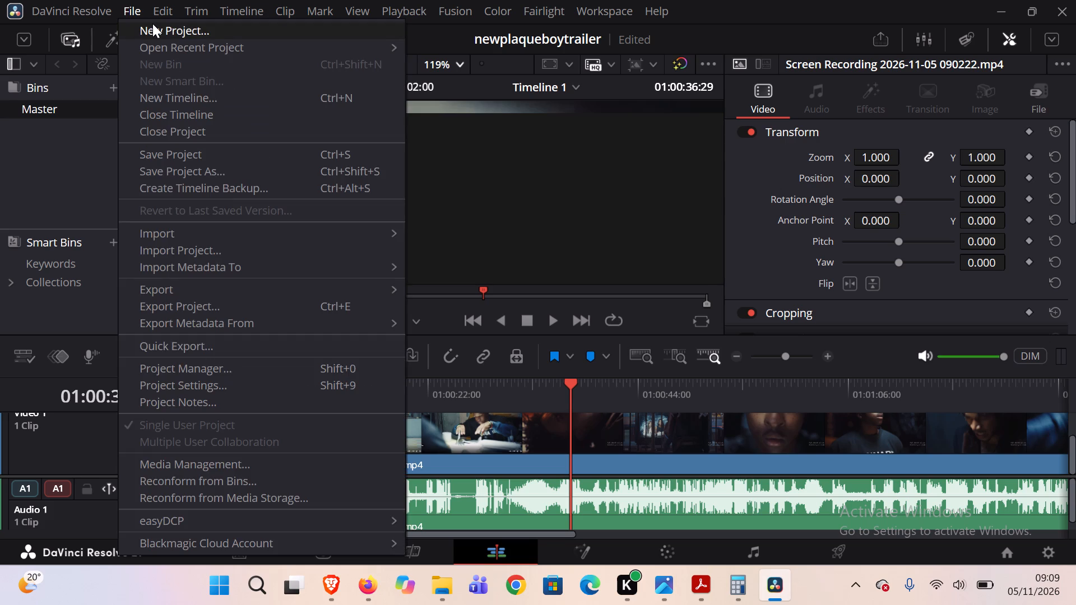
click(152, 24)
key(BackSpace)
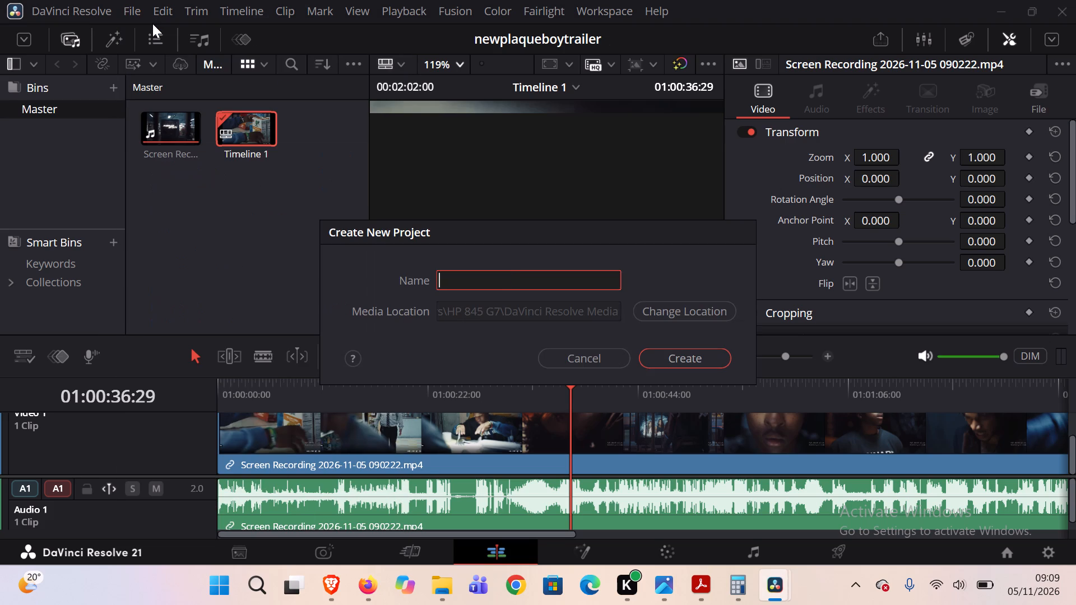
key(BackSpace)
key(BackSpace)
text(ddgreactto)
text(tylil)
key(Return)
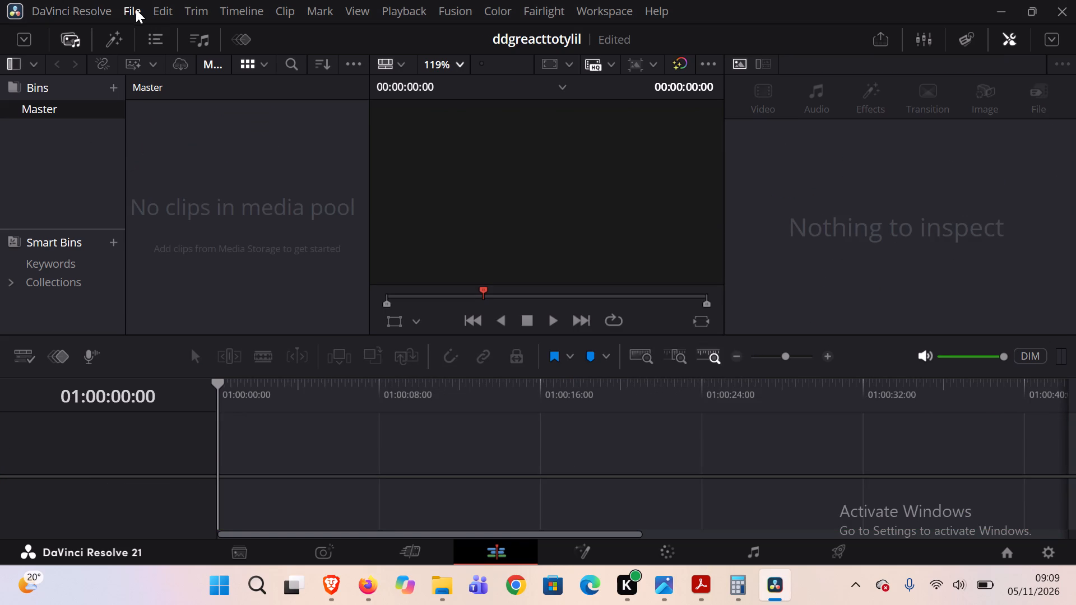
Add Screen Recording 2026-11-05 090910.mp4 to the media pool, changing the project frame rate to 30 frames per second.
click(233, 556)
scroll(245, 250, down, 2)
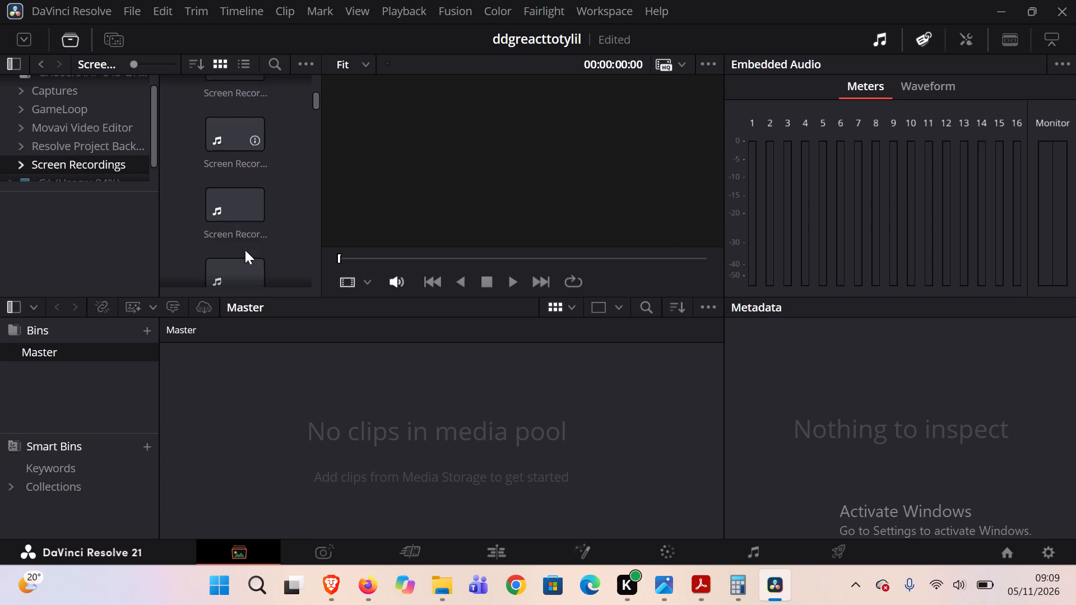
scroll(245, 250, down, 14)
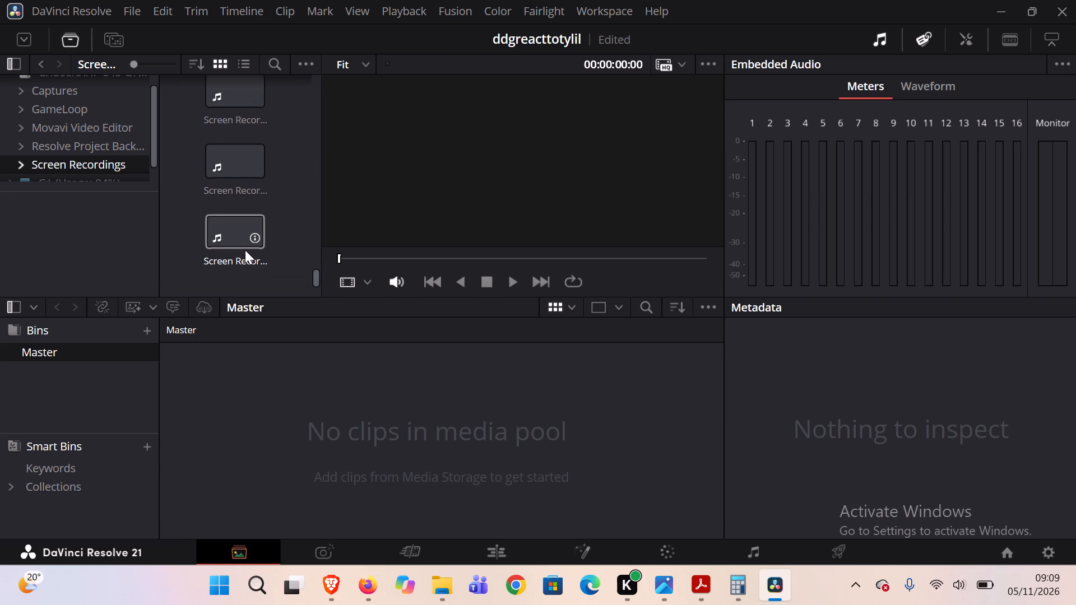
scroll(245, 250, down, 3)
drag(222, 239, 238, 352)
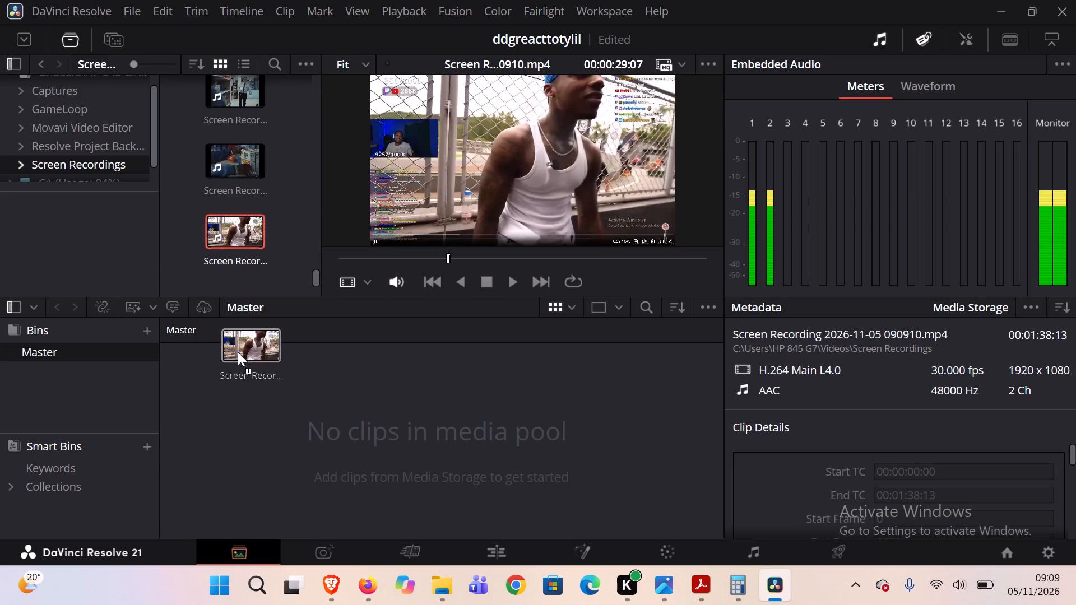
drag(238, 352, 178, 380)
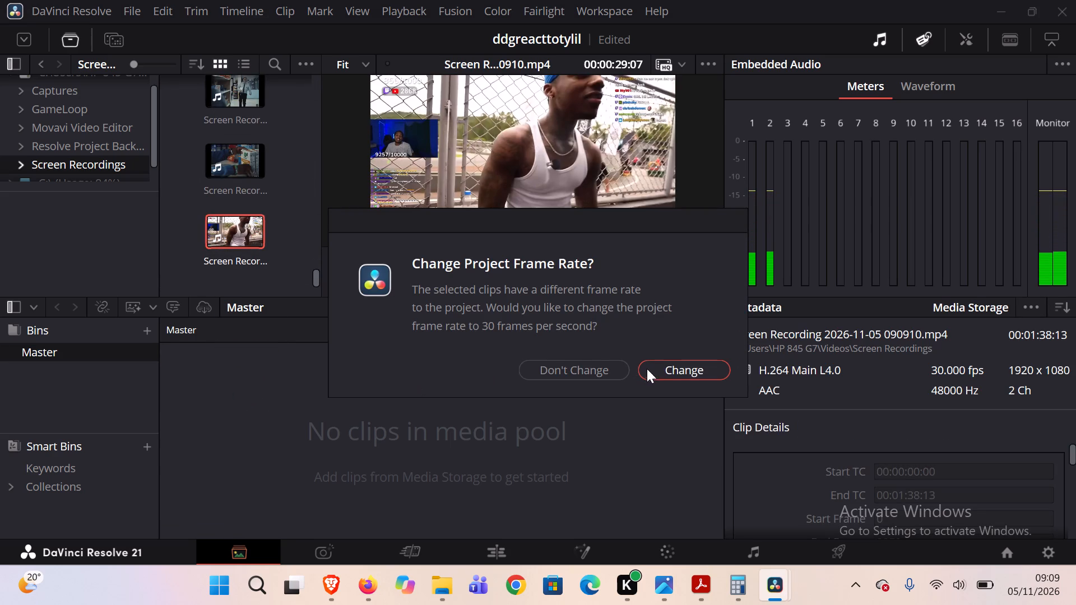
click(661, 373)
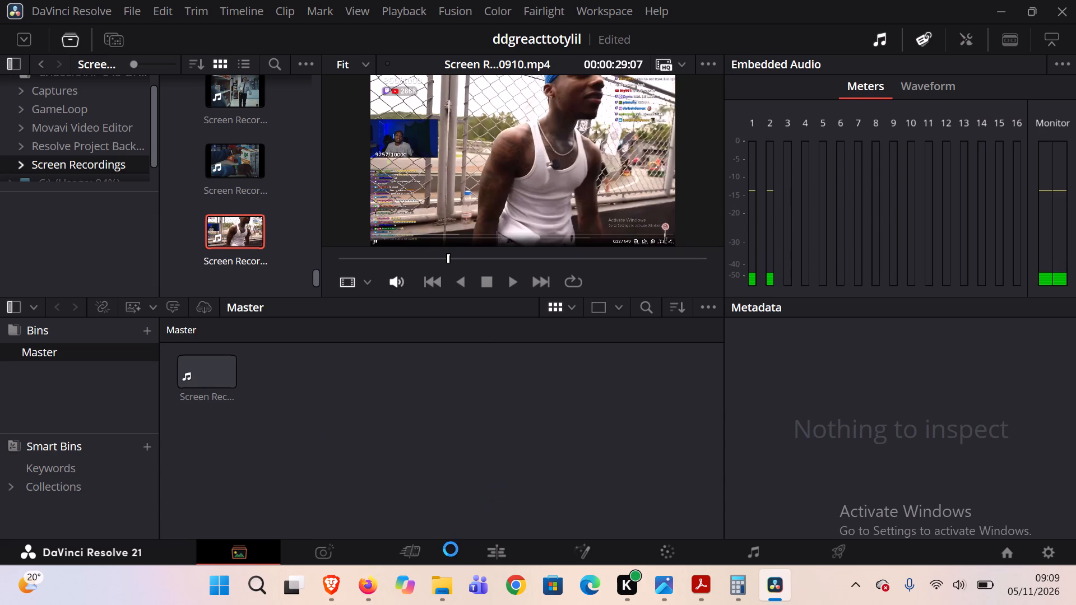
Place the imported screen recording on a new timeline, starting at 01:00:00:00.
click(497, 556)
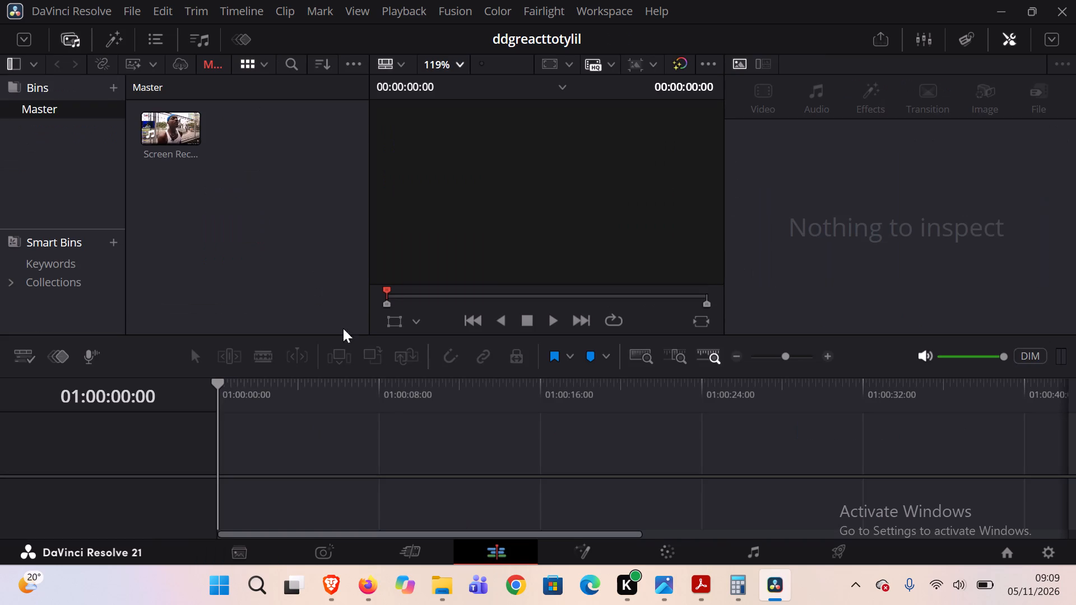
drag(175, 117, 266, 436)
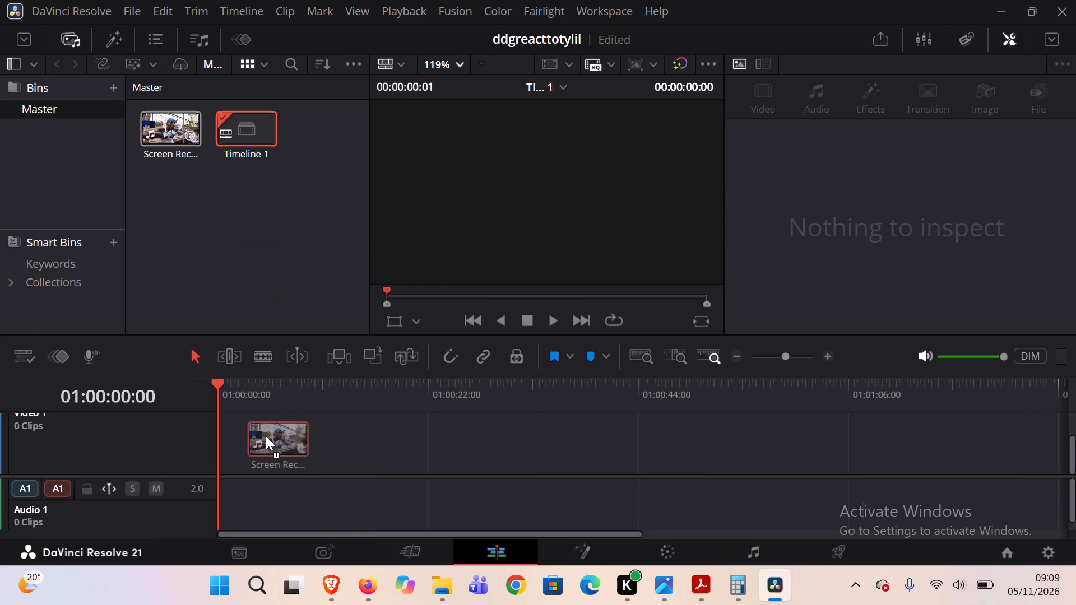
drag(266, 436, 215, 454)
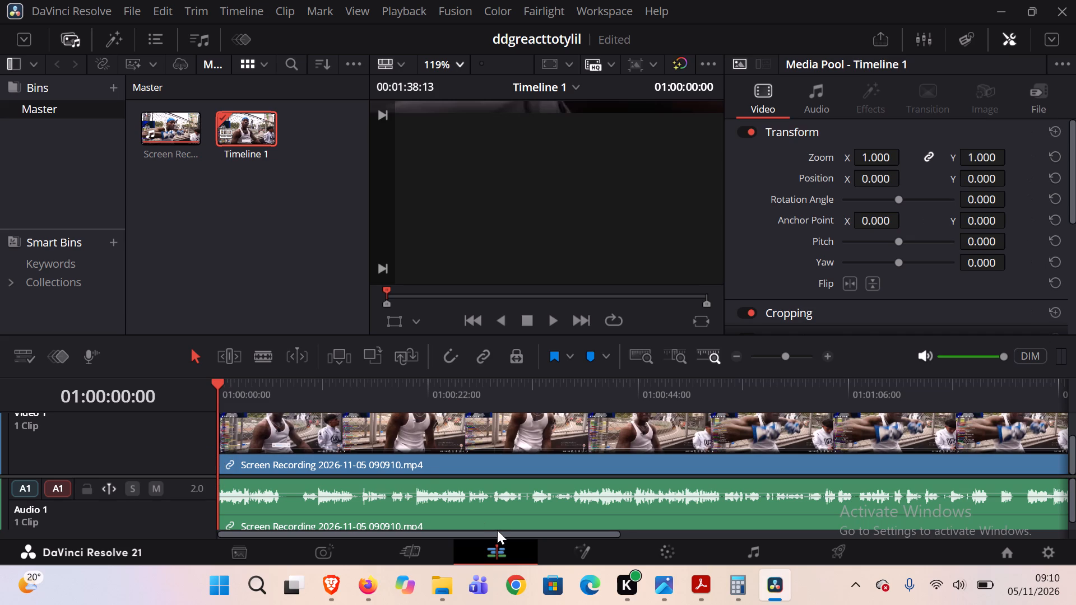
Play the opening of the recording, and set the timeline viewer's zoom to Fit.
key(space)
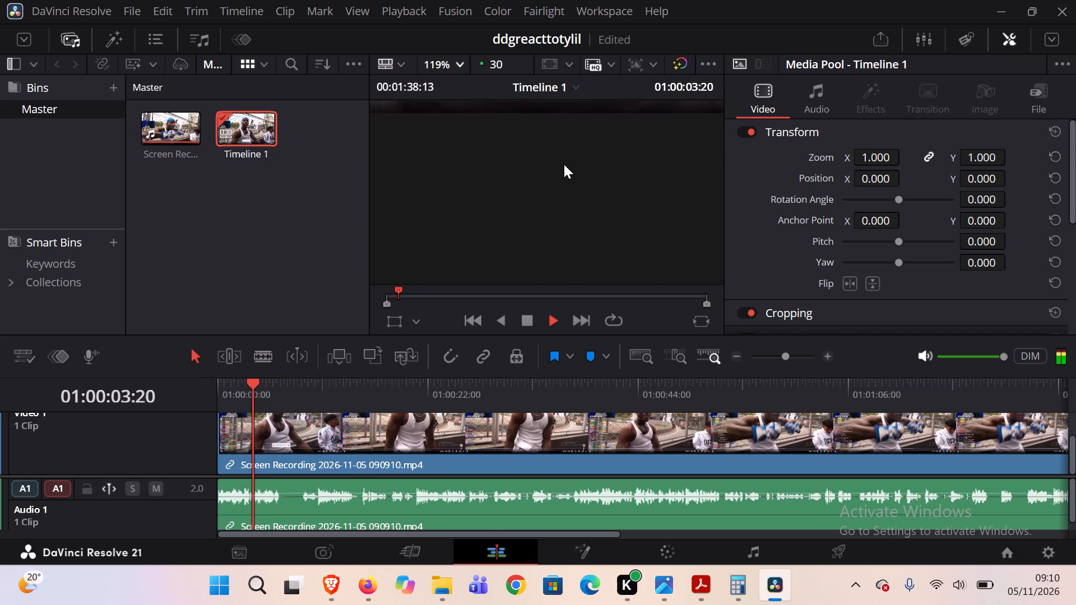
scroll(564, 164, down, 3)
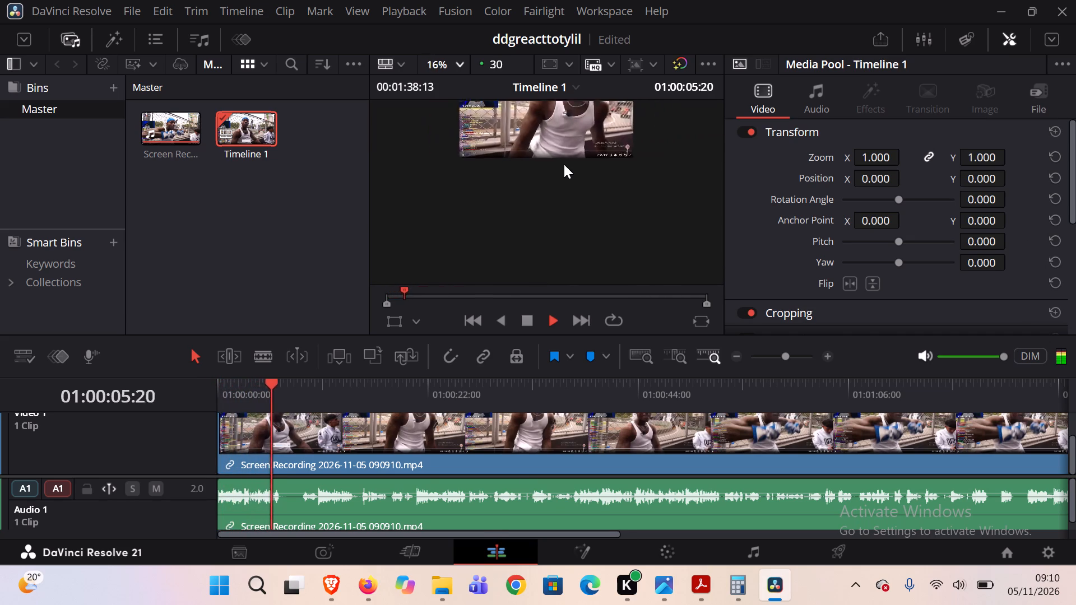
scroll(564, 164, down, 1)
click(558, 127)
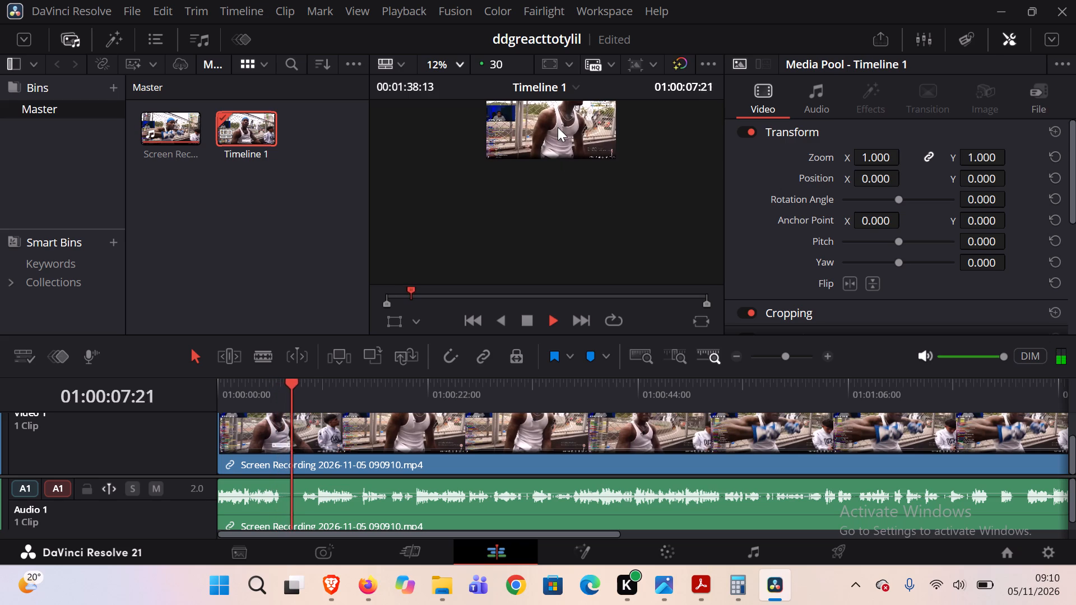
key(space)
click(452, 57)
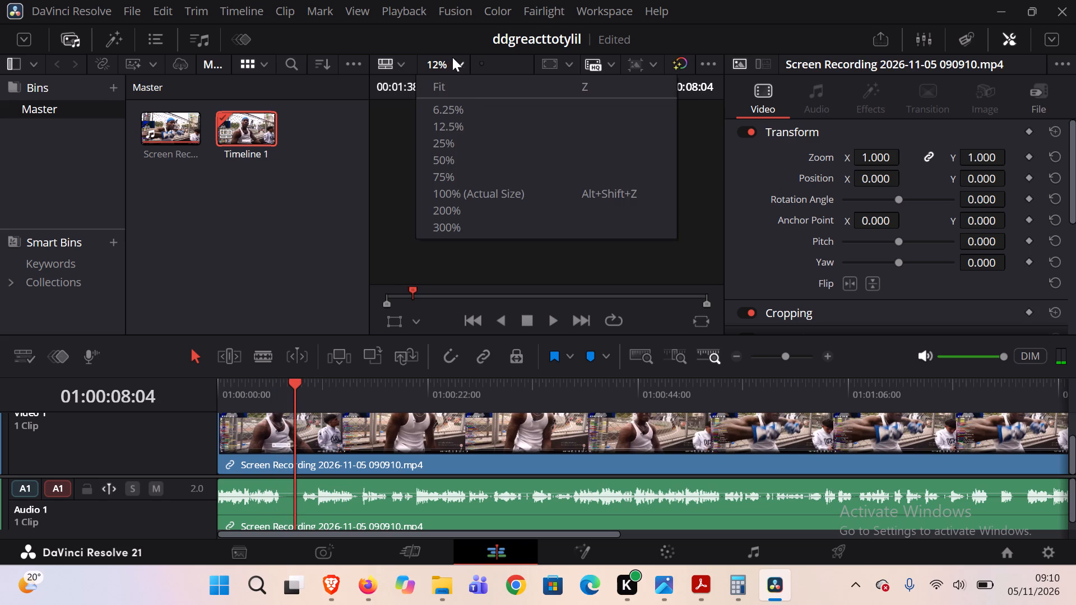
click(435, 192)
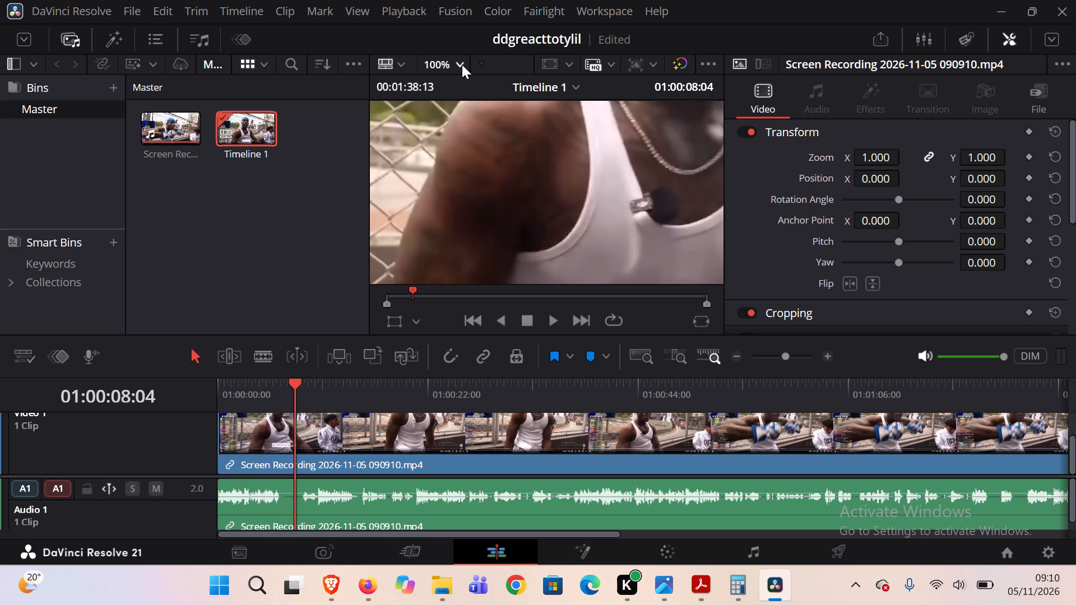
click(462, 64)
click(456, 87)
Play through the opening to find the cut point and split the clip at 01:00:08:26.
key(space)
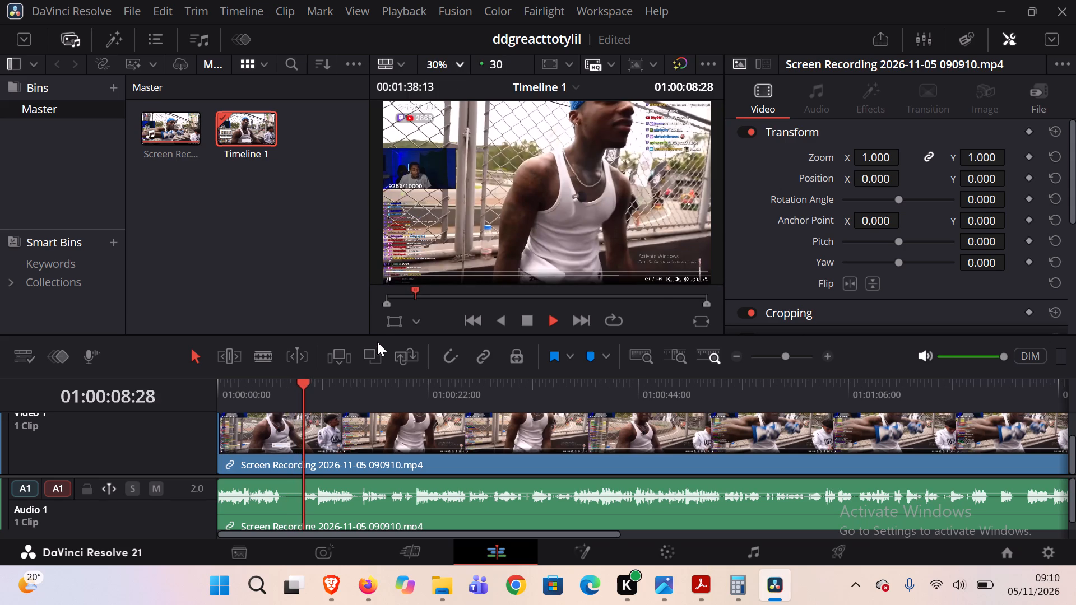
key(space)
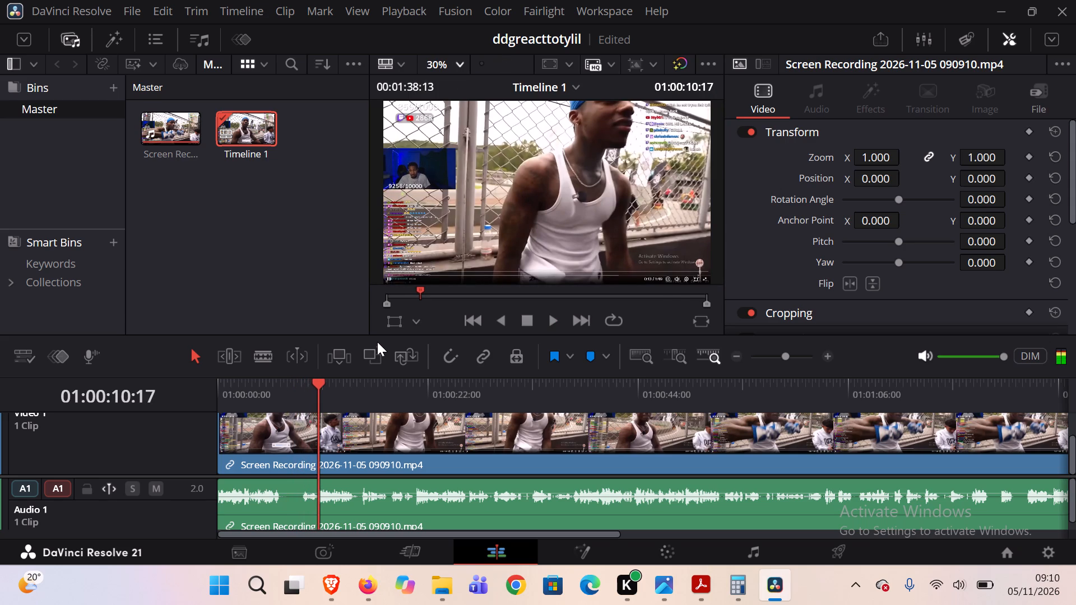
drag(314, 387, 290, 401)
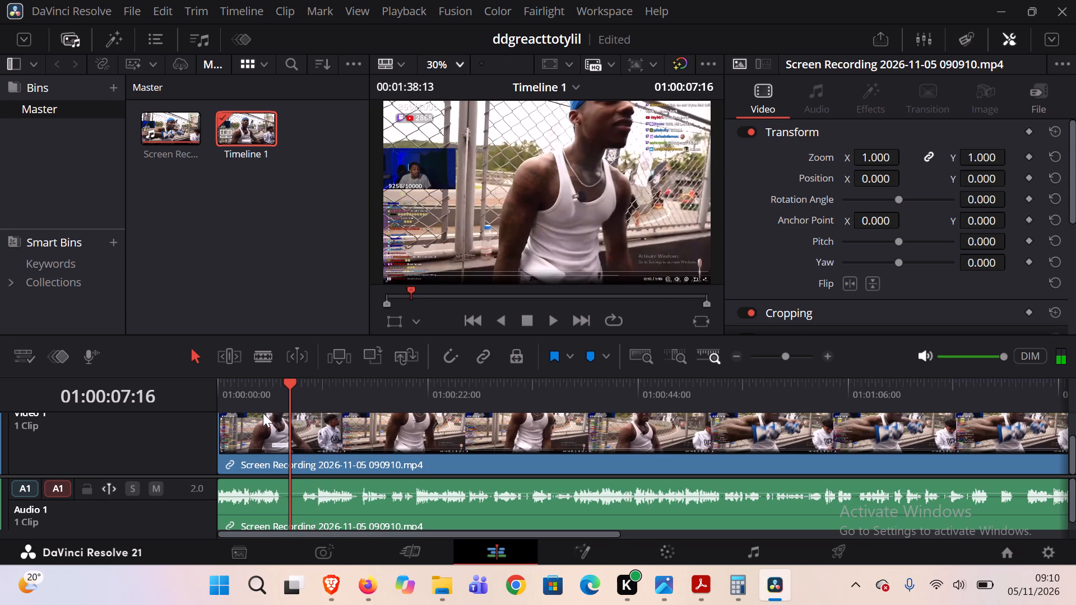
drag(283, 384, 268, 394)
key(space)
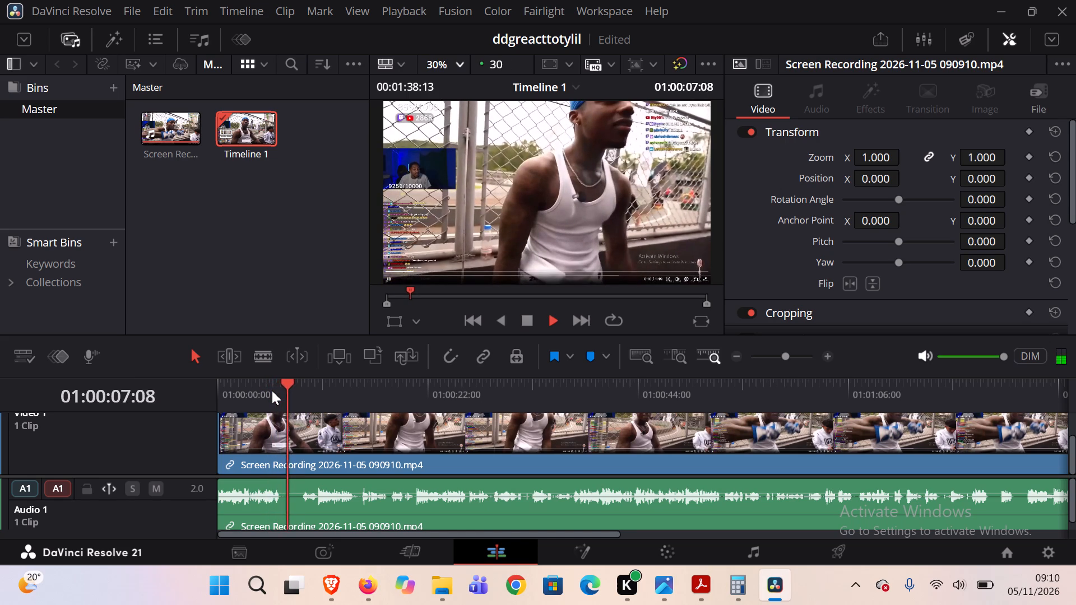
key(space)
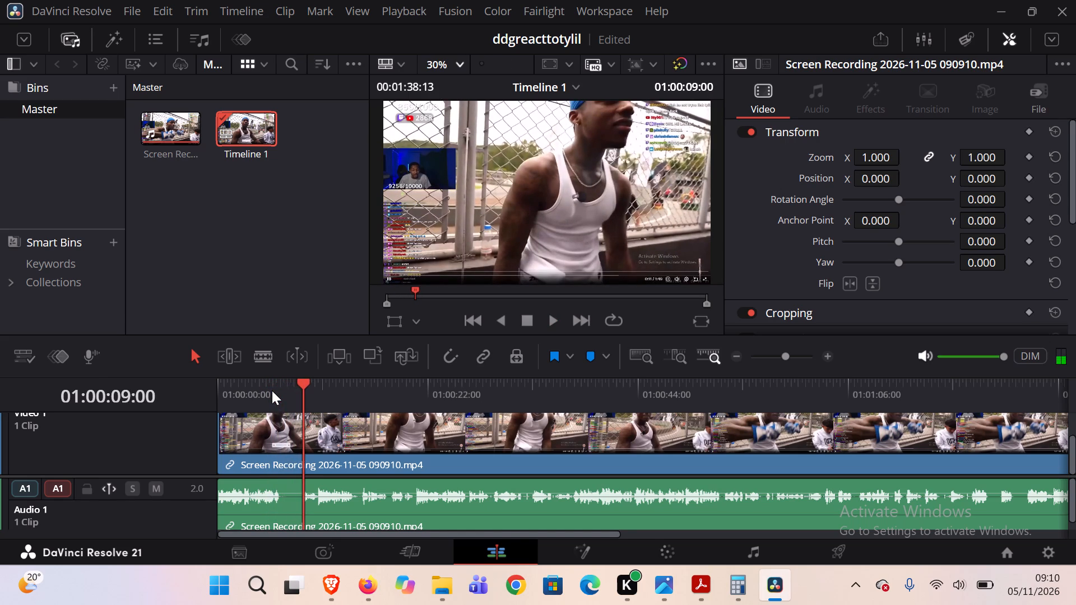
key(Left)
key(Left)
key(Left)
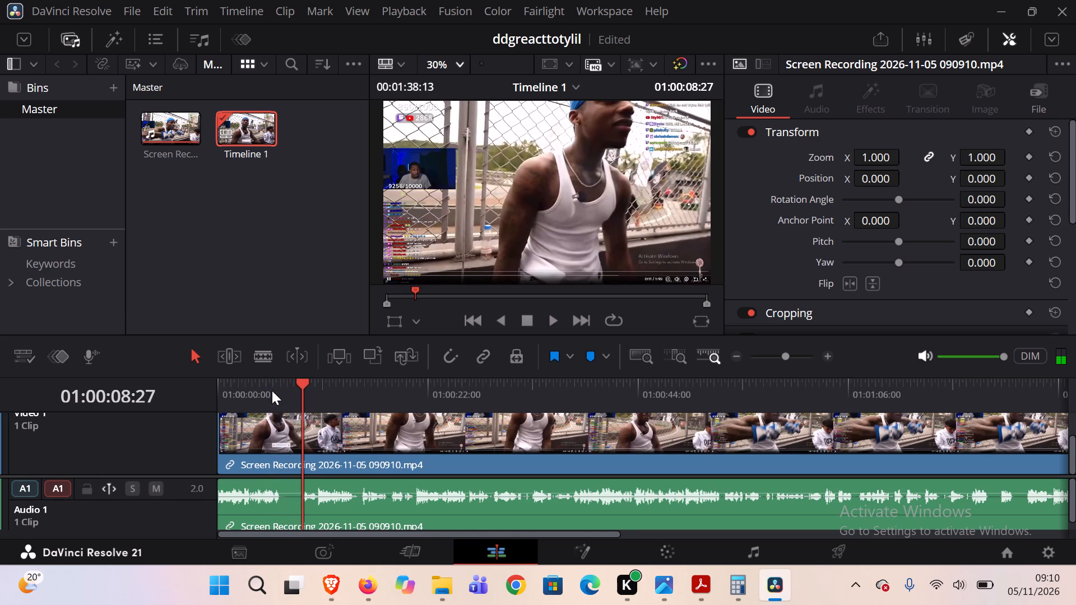
key(Left)
key(ctrl+b)
Delete the video and audio of the opening segment before the cut.
click(253, 446)
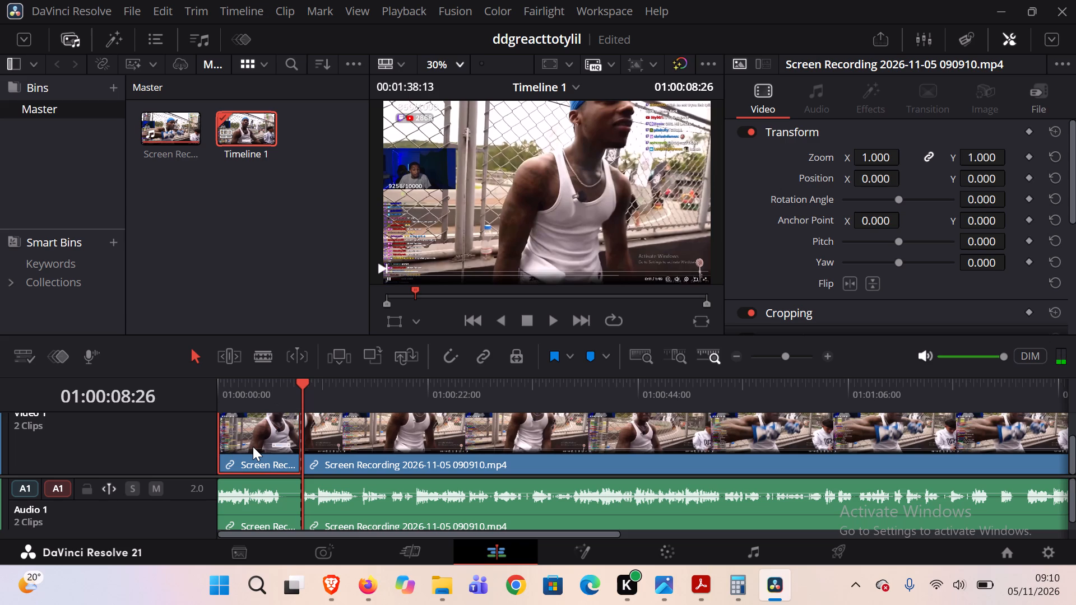
key(BackSpace)
click(261, 515)
key(BackSpace)
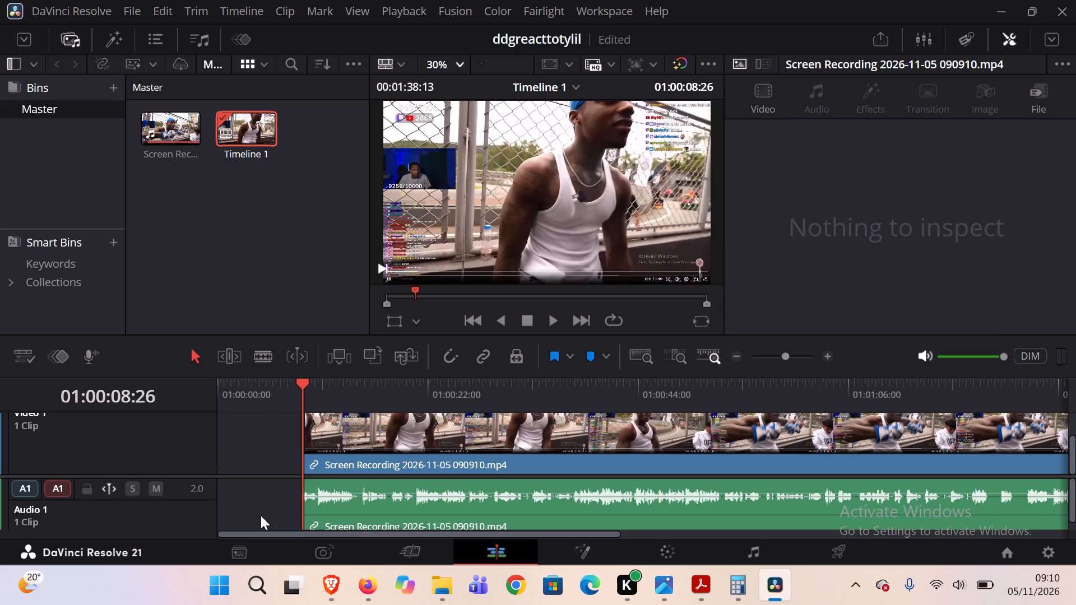
Move the remaining video and audio clip back by 08:26 to the start of the timeline.
click(399, 428)
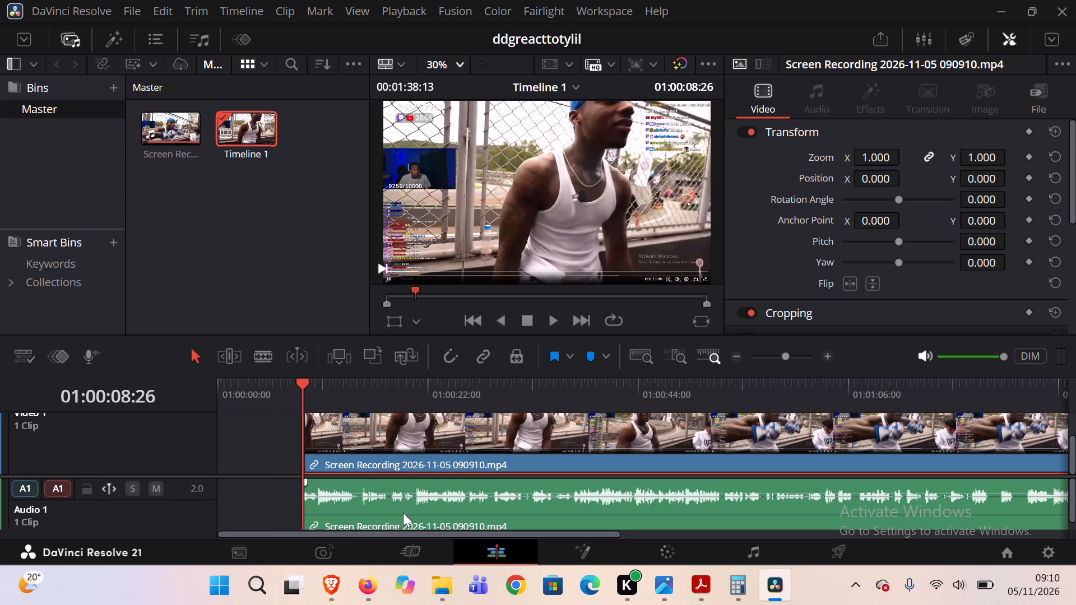
ctrl+click(403, 513)
drag(406, 445, 318, 454)
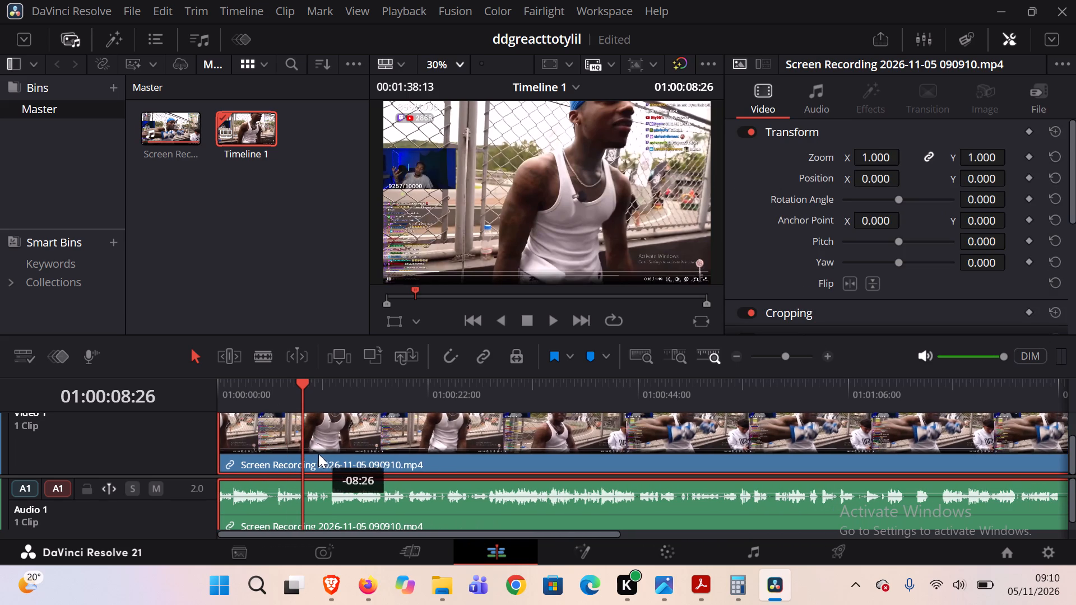
drag(318, 454, 317, 454)
Play the trimmed clip from the start of the timeline.
drag(303, 386, 240, 396)
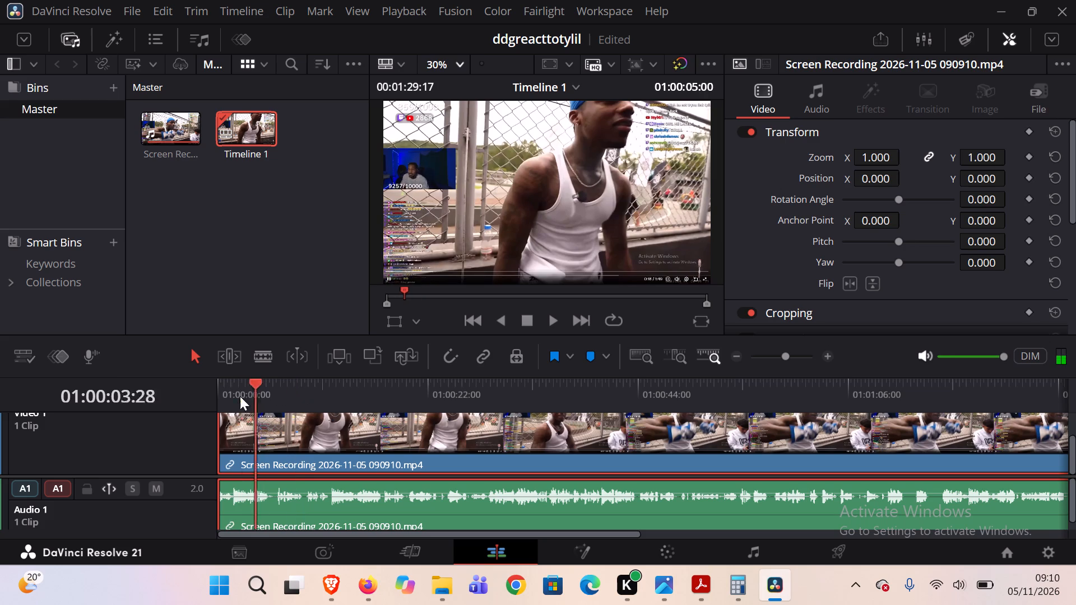
drag(240, 396, 210, 403)
key(space)
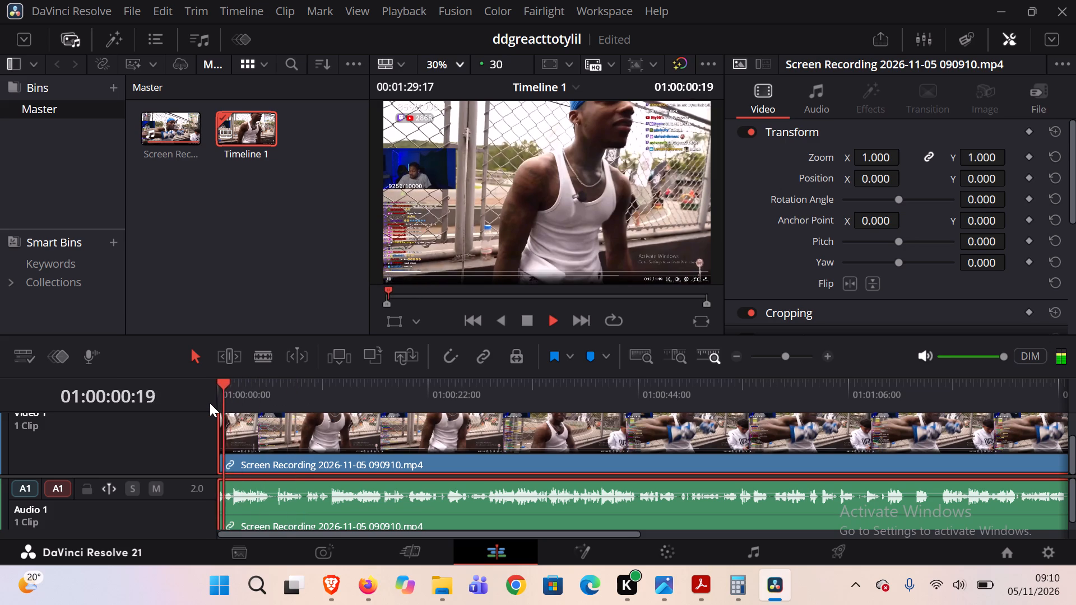
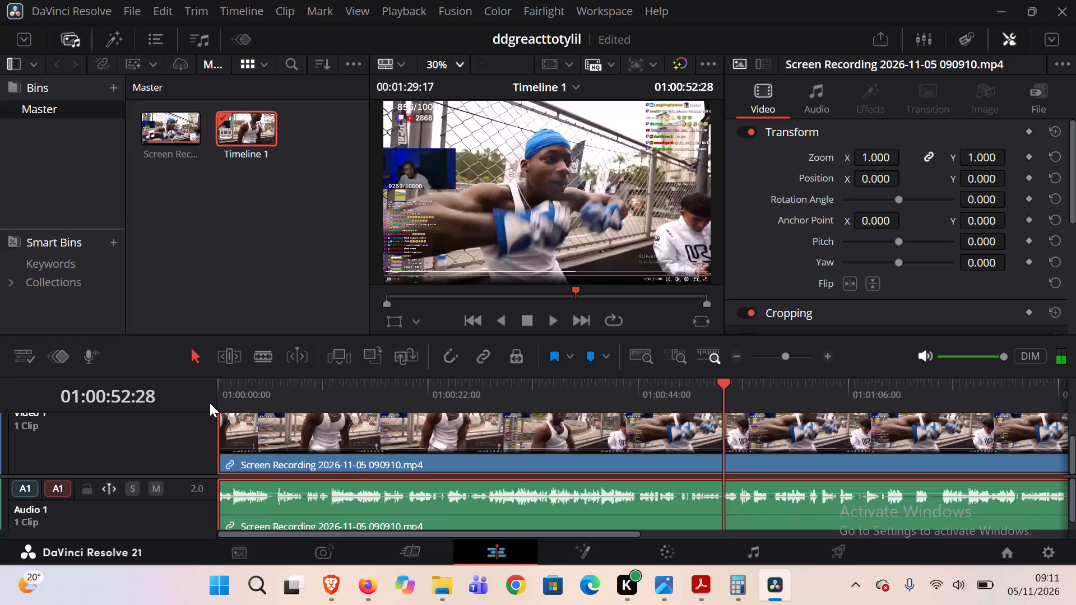
Play through the trimmed clip to find where the unwanted middle part begins and split video and audio at 01:00:43:26.
key(space)
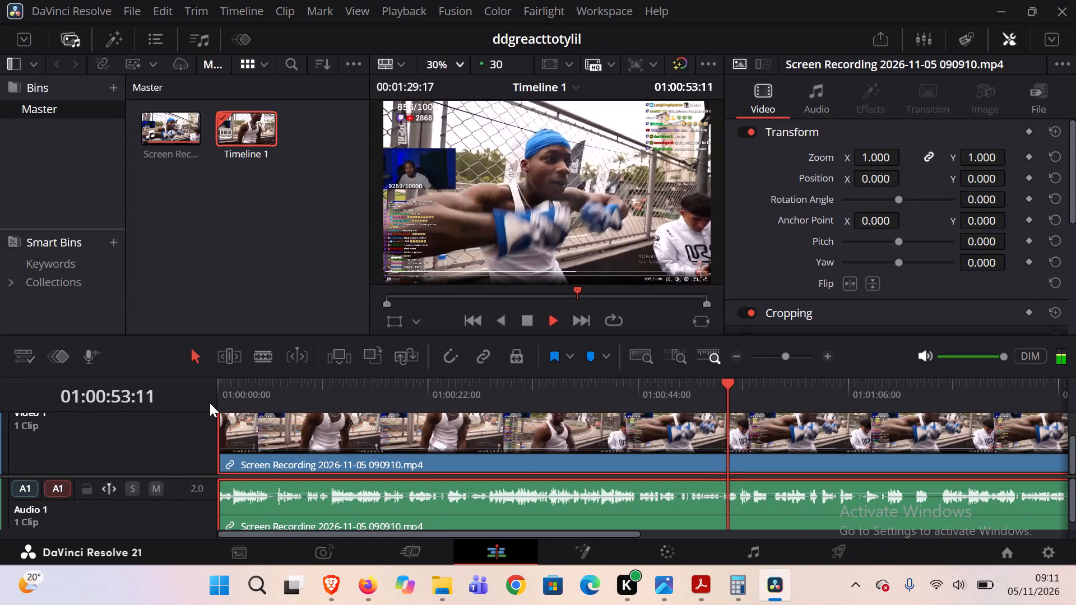
key(space)
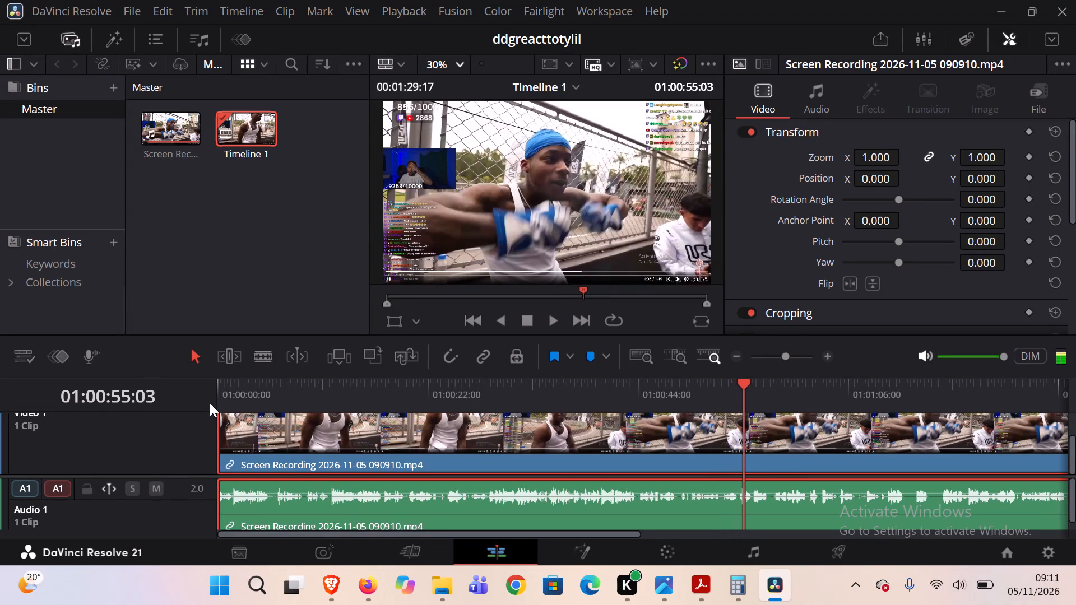
drag(745, 387, 718, 395)
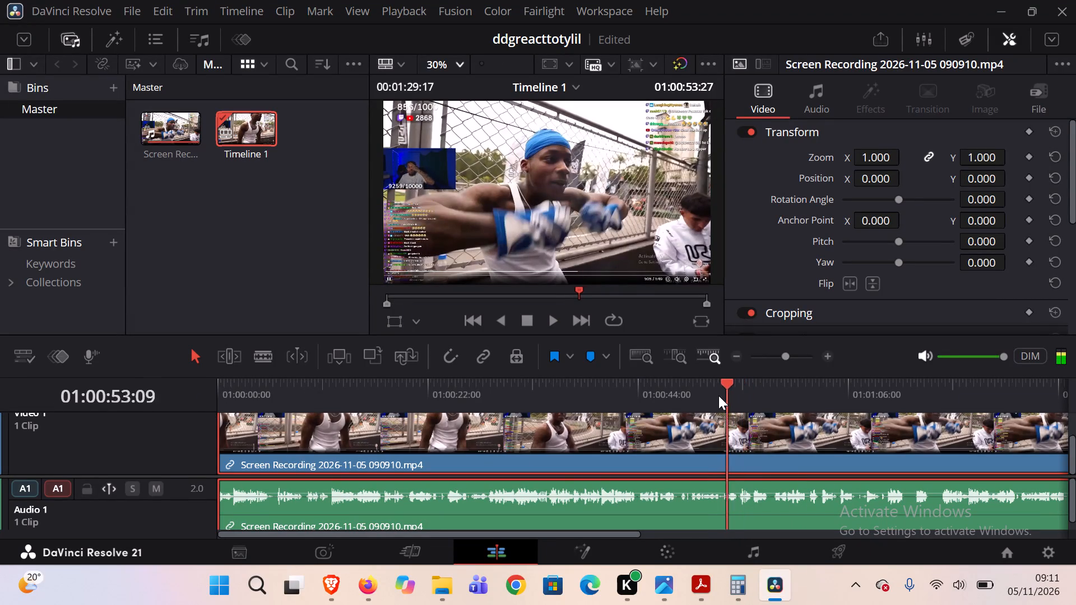
drag(718, 395, 717, 395)
key(space)
key(space)
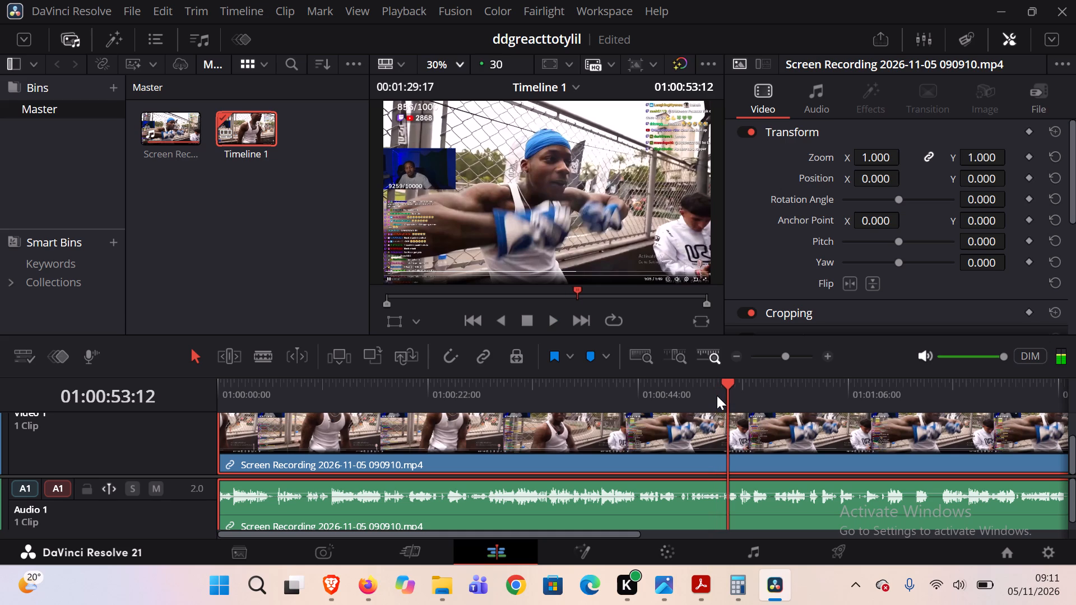
key(space)
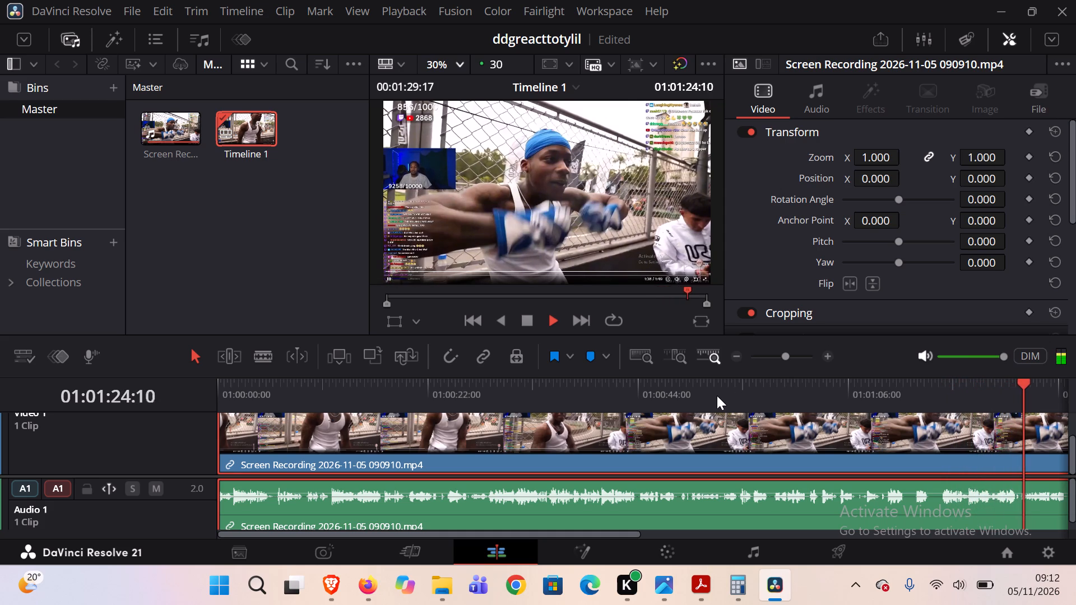
key(space)
drag(1027, 388, 493, 436)
key(space)
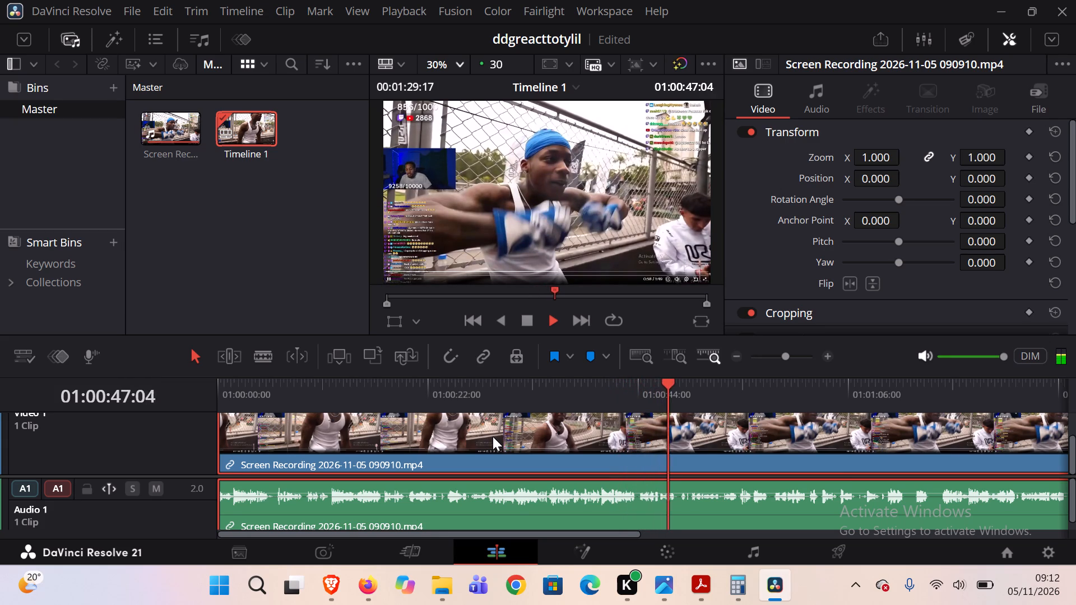
key(space)
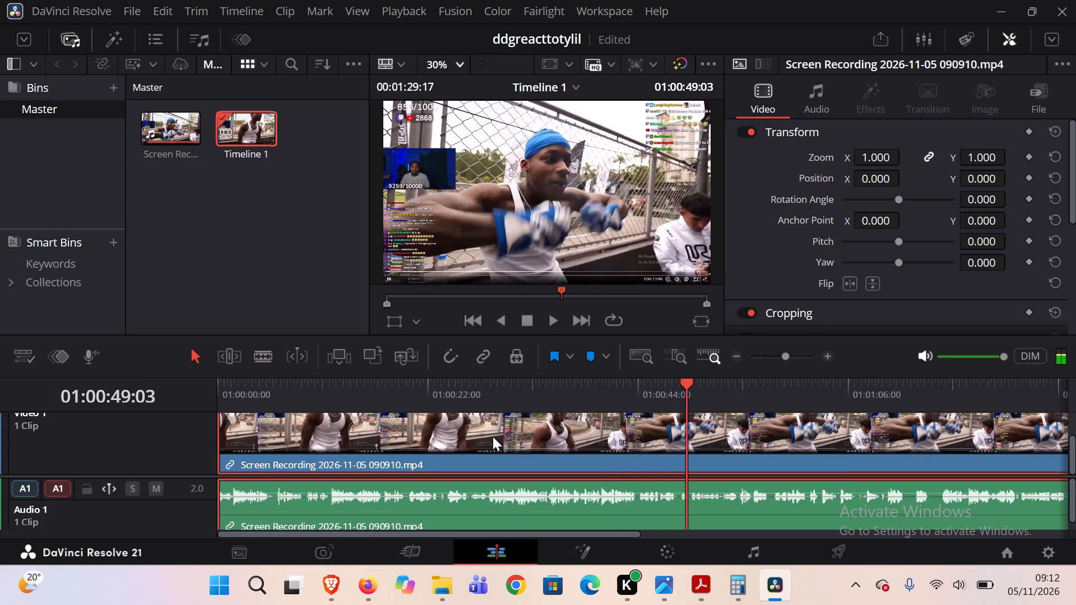
drag(685, 385, 651, 402)
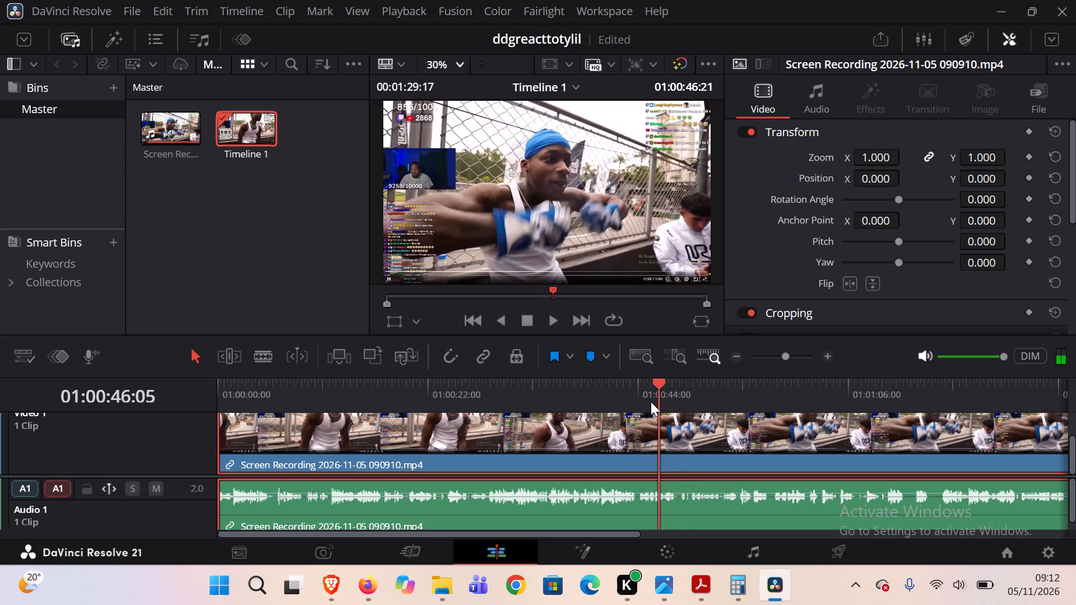
drag(651, 402, 637, 406)
key(ctrl+b)
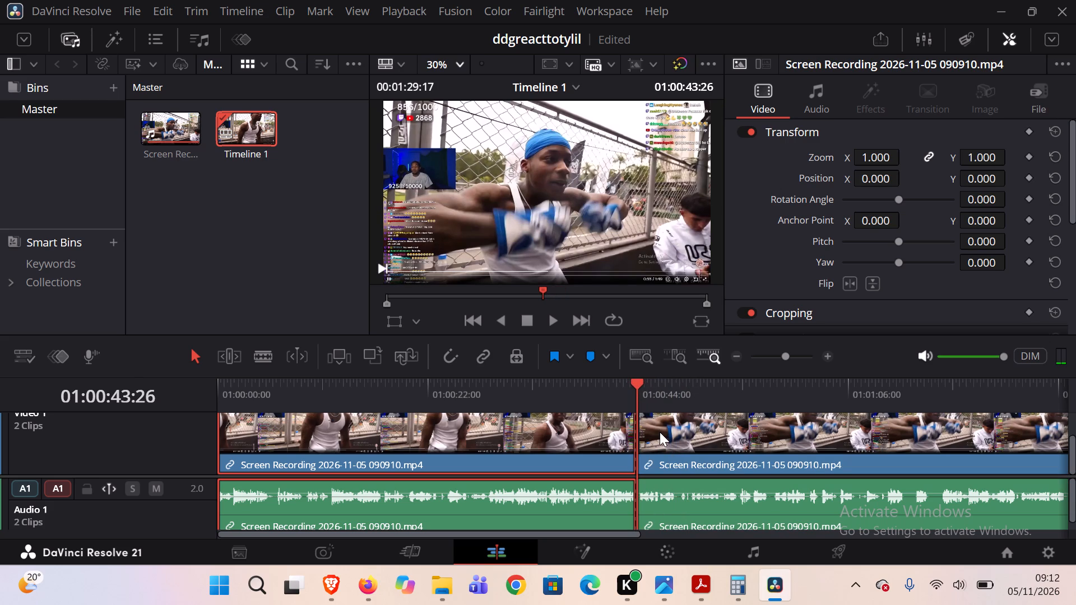
Review the footage after the cut to find where the unwanted part ends and split the clip at 01:01:09:25.
key(space)
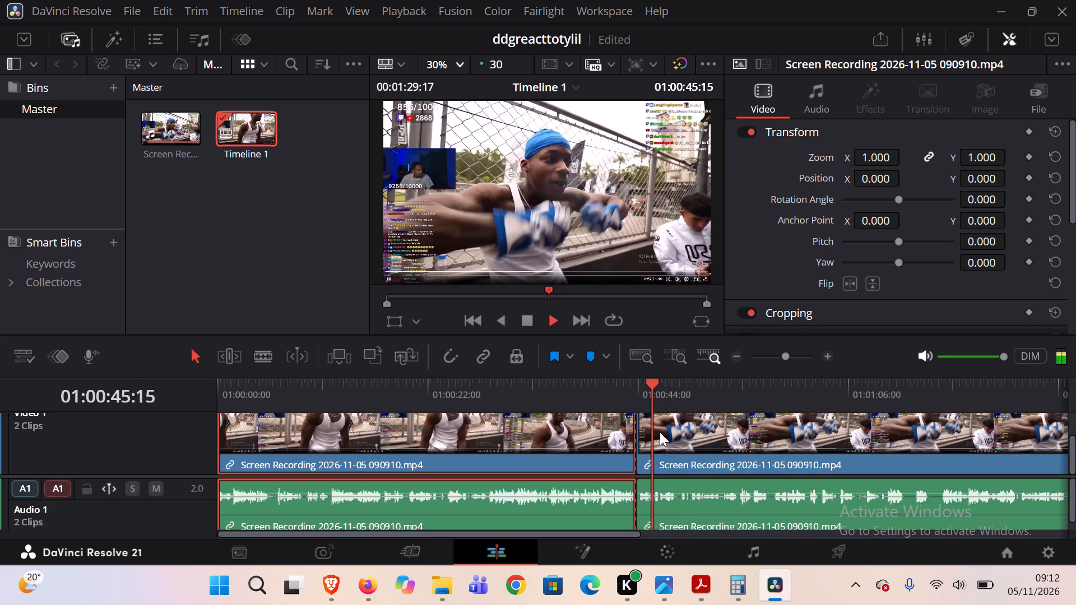
key(space)
drag(658, 388, 884, 446)
key(space)
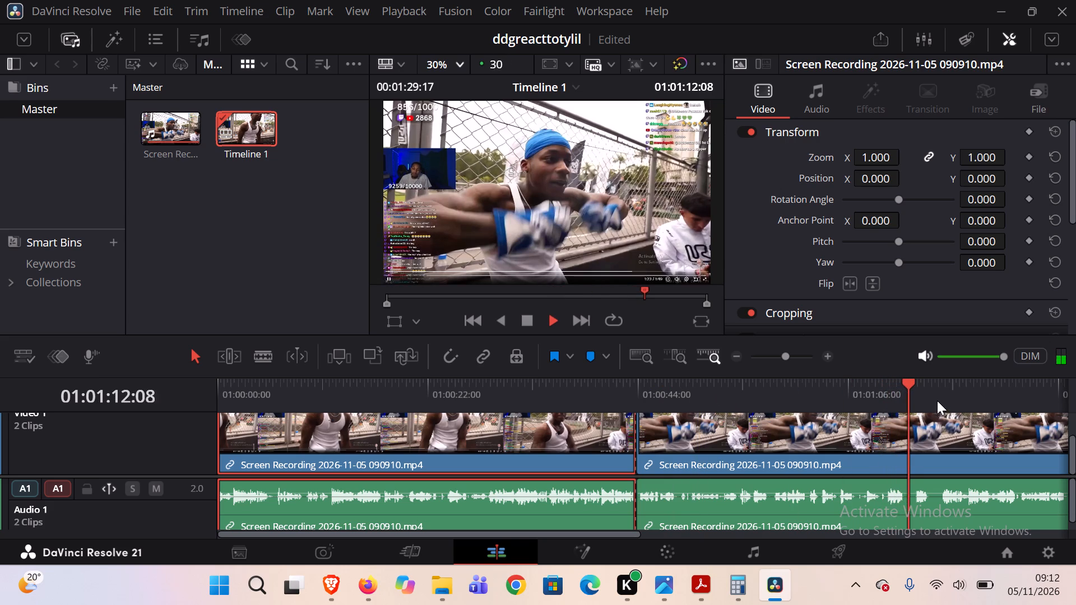
key(space)
drag(916, 382, 908, 388)
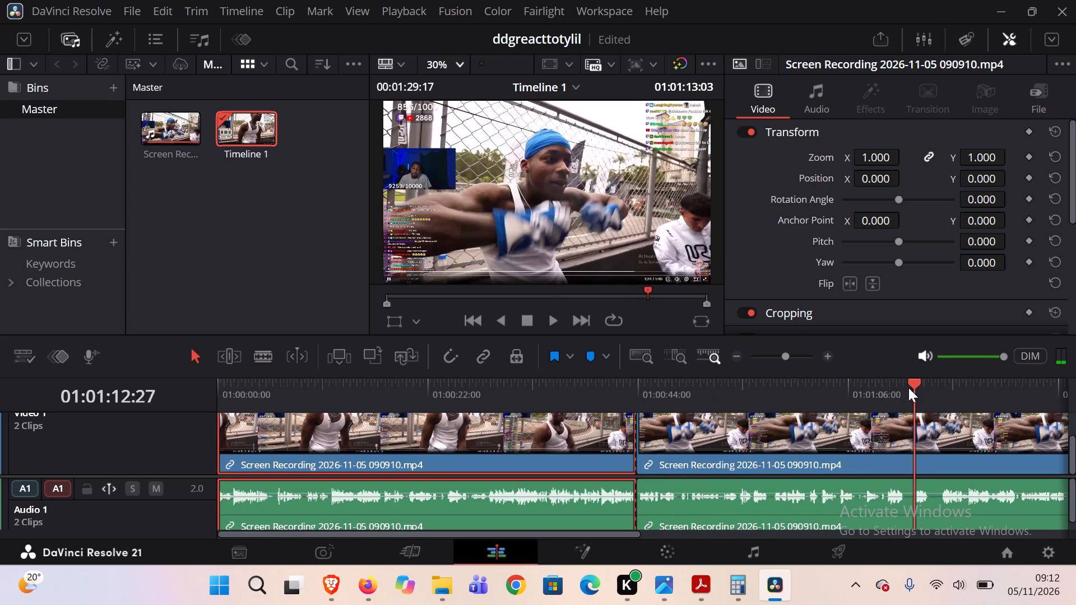
drag(908, 388, 888, 399)
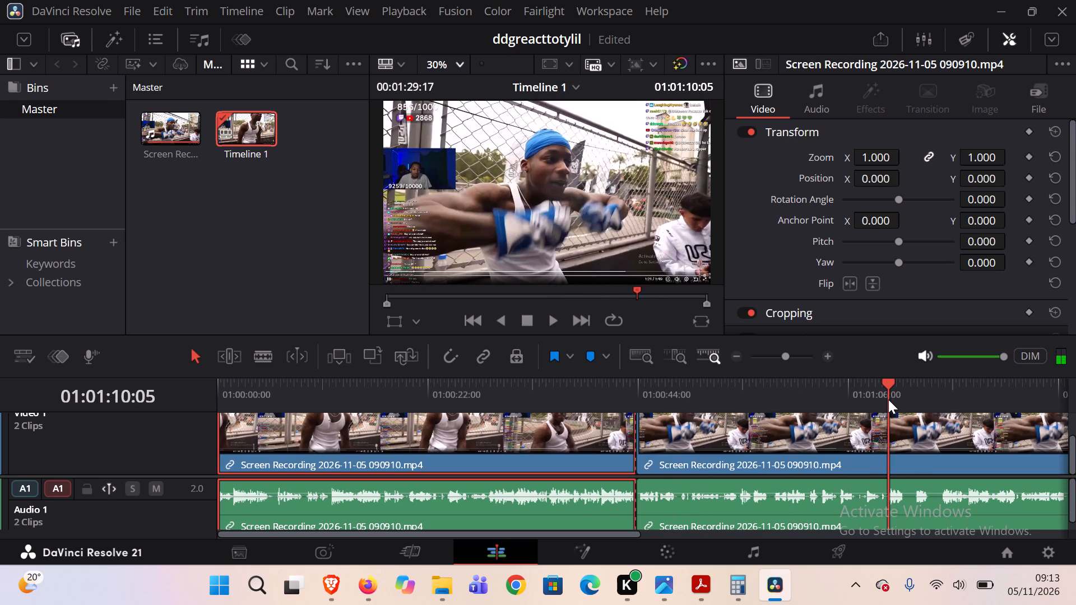
click(888, 387)
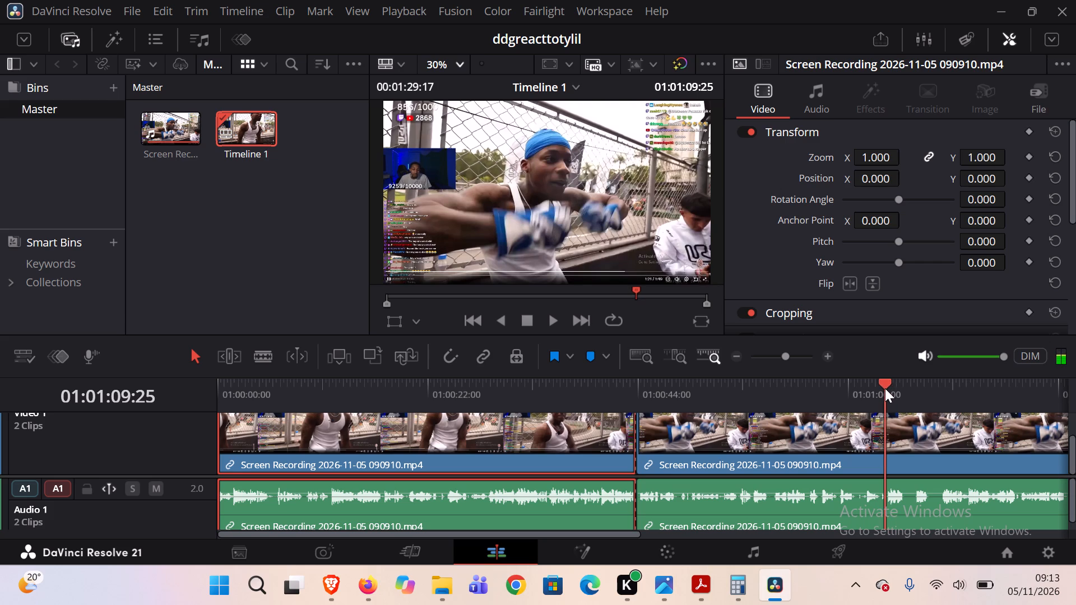
key(ctrl+b)
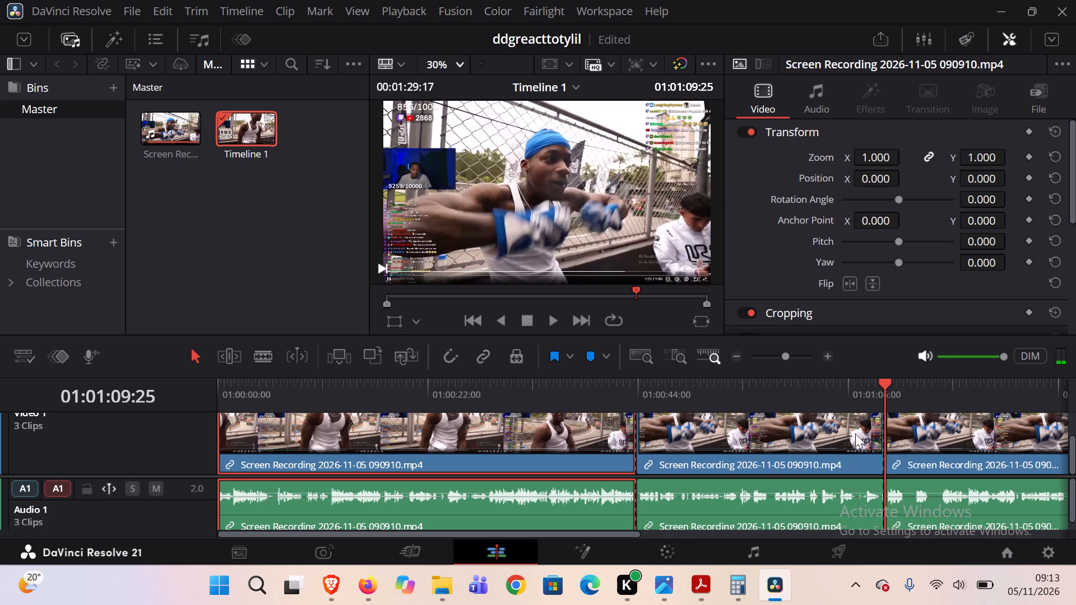
Delete the video and audio of the middle segment between 01:00:43:26 and 01:01:09:25.
click(852, 437)
key(BackSpace)
click(855, 494)
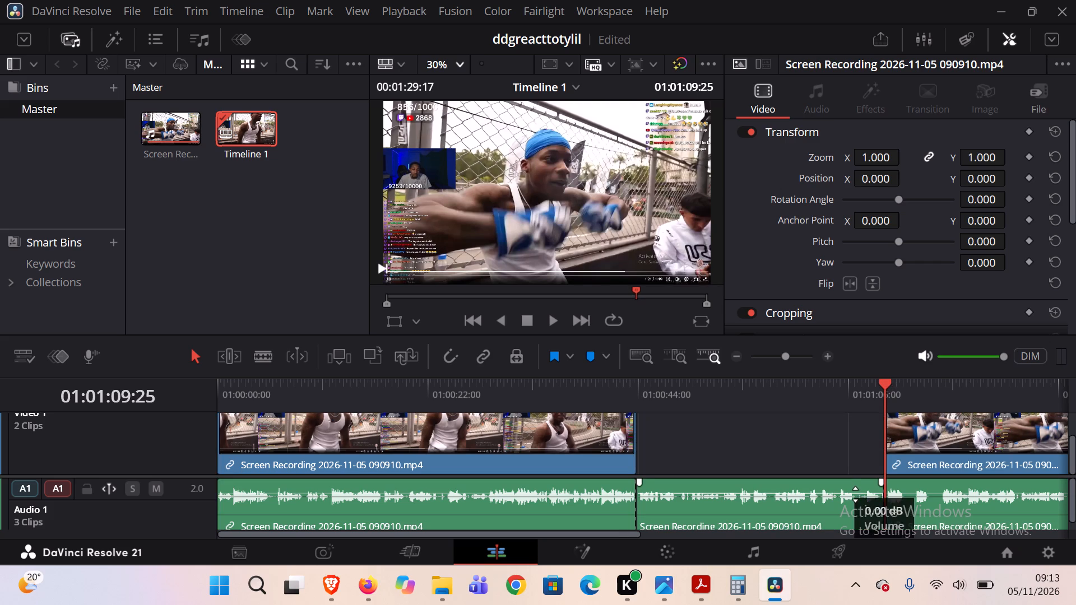
click(845, 515)
key(BackSpace)
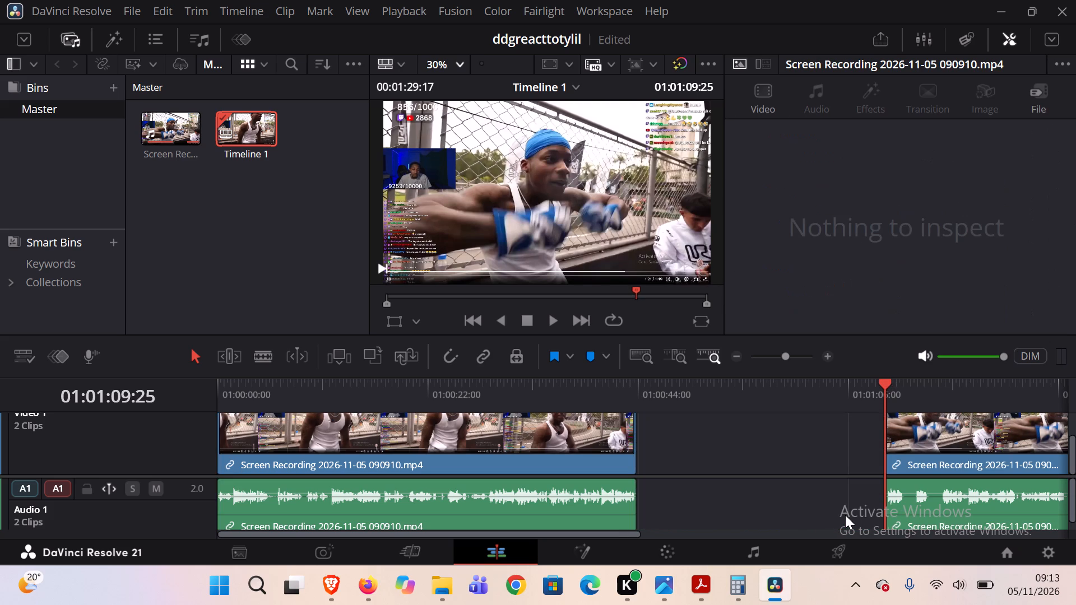
Play the last segment from the 01:01:09:25 cut to near its end.
key(space)
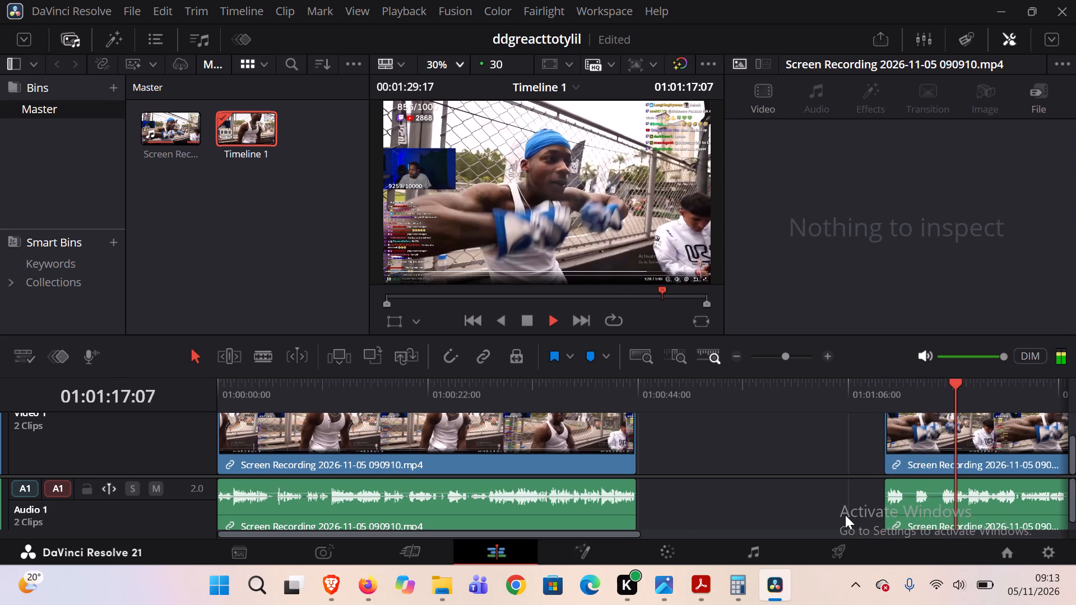
scroll(845, 515, left, 1)
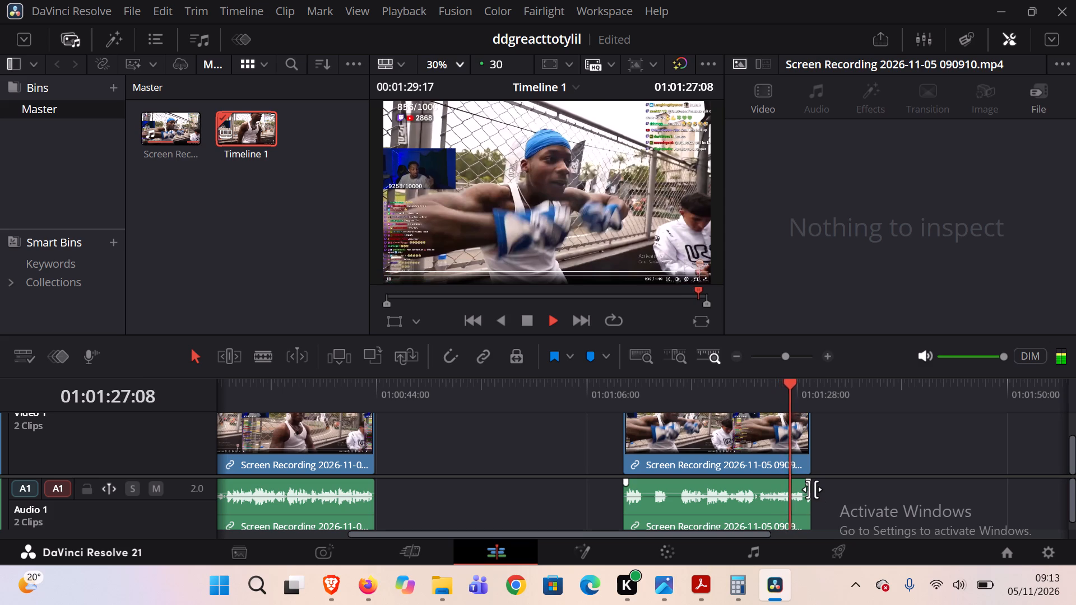
key(space)
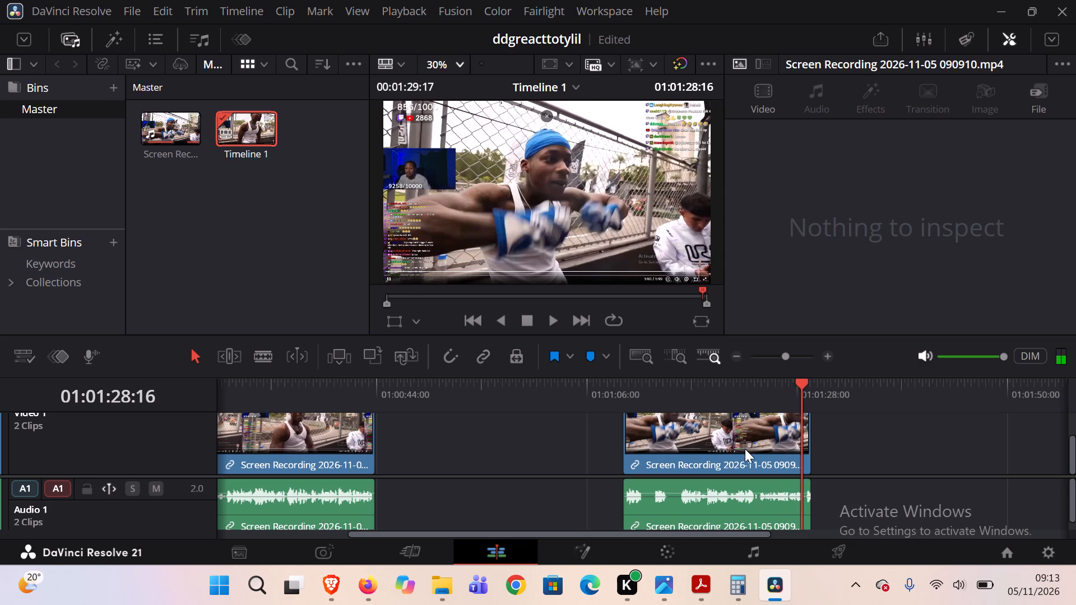
Move the last segment's video and audio back against the end of the first segment to close the gap.
click(731, 433)
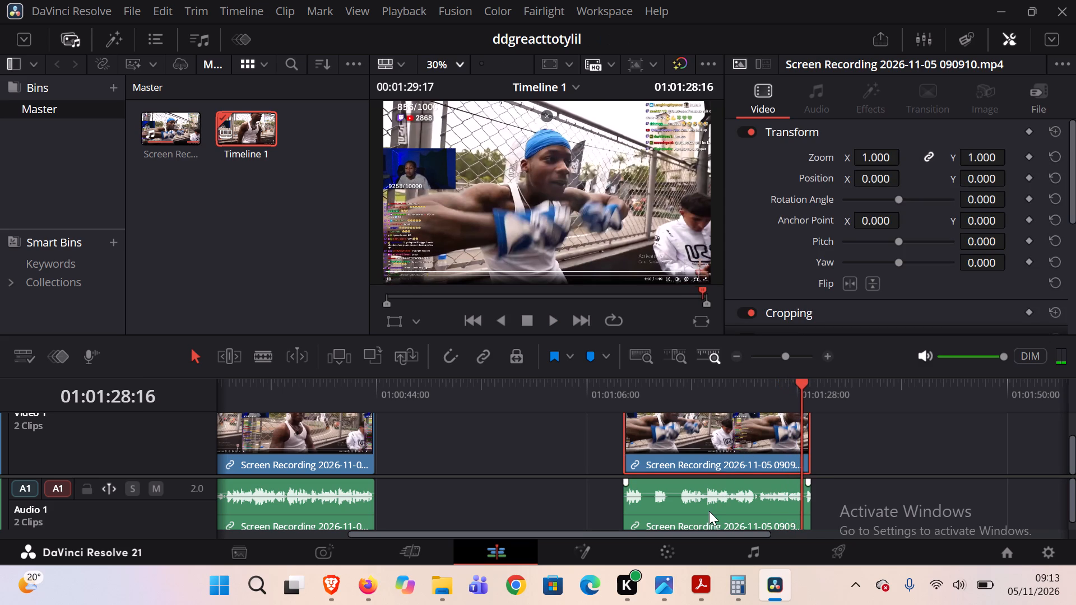
ctrl+click(709, 511)
drag(705, 449, 484, 460)
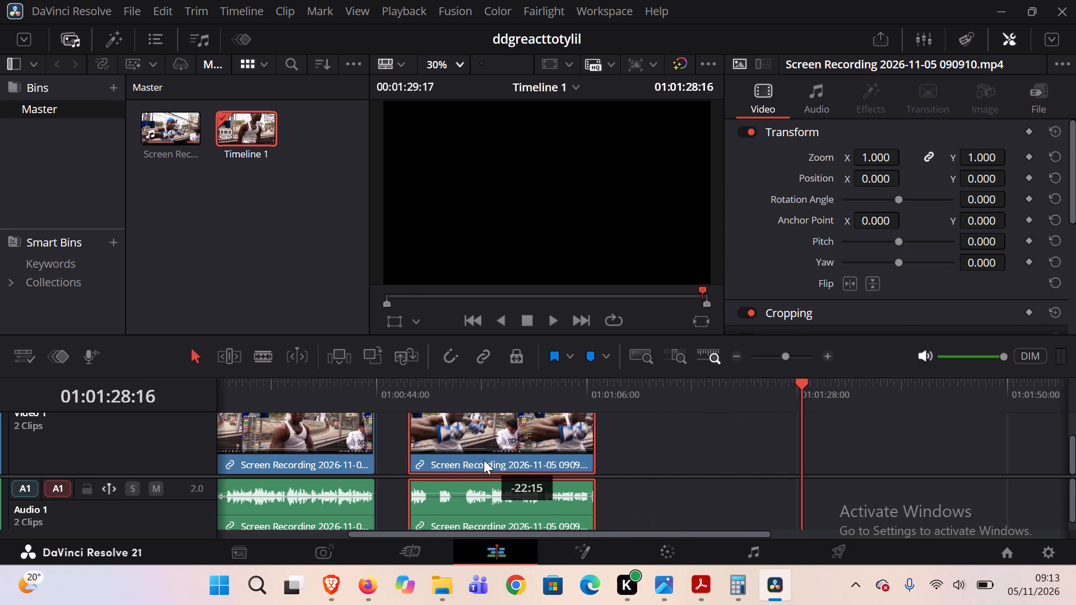
drag(484, 460, 454, 453)
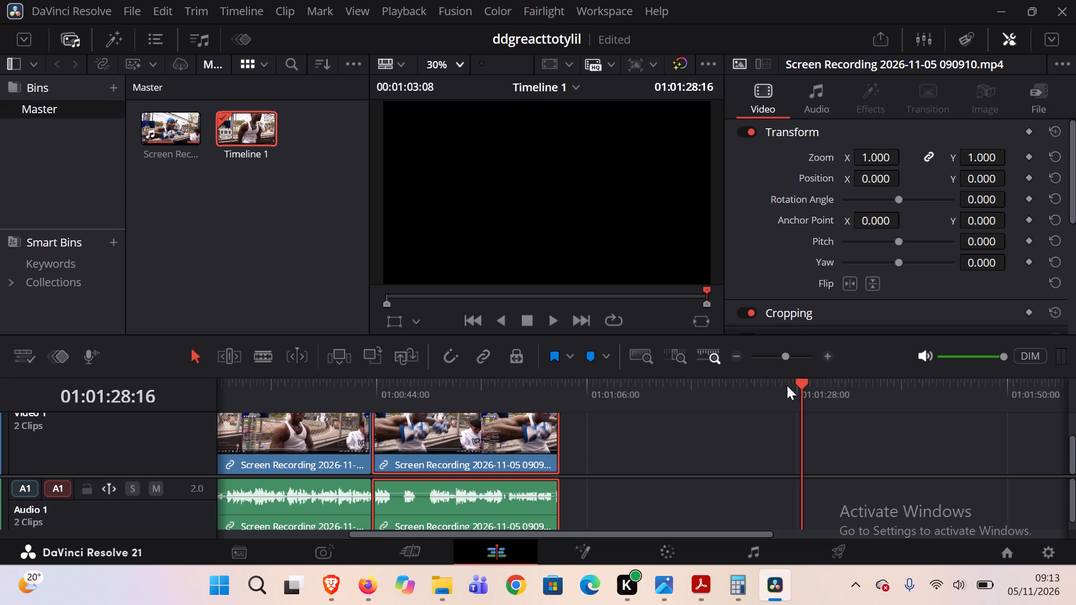
Play the joined edit from the timeline start to find the next cut point and split the first clip at 01:00:08:21.
drag(797, 385, 559, 405)
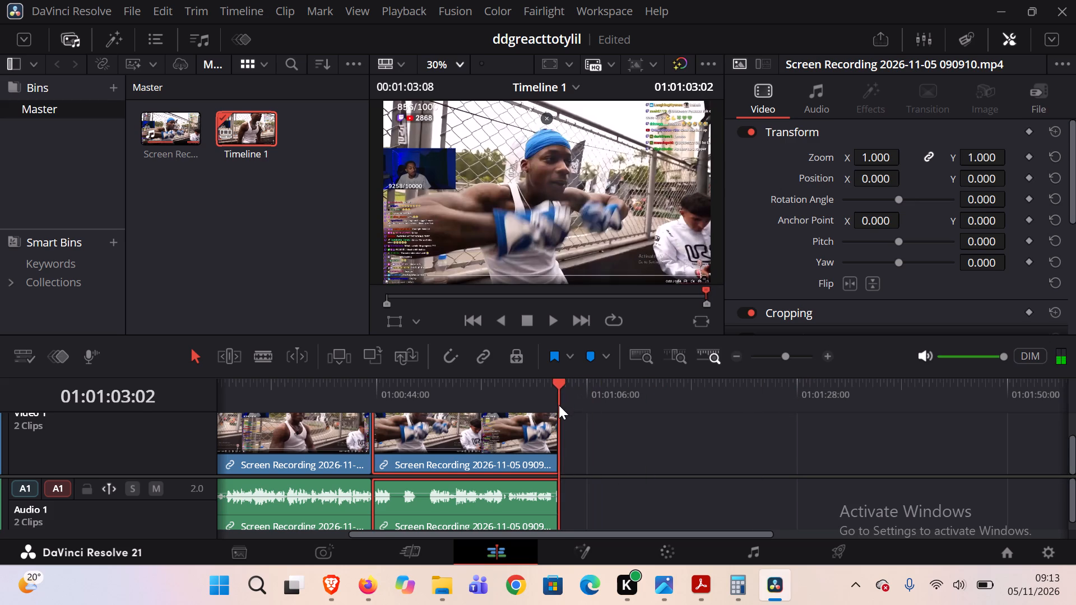
scroll(559, 405, right, 3)
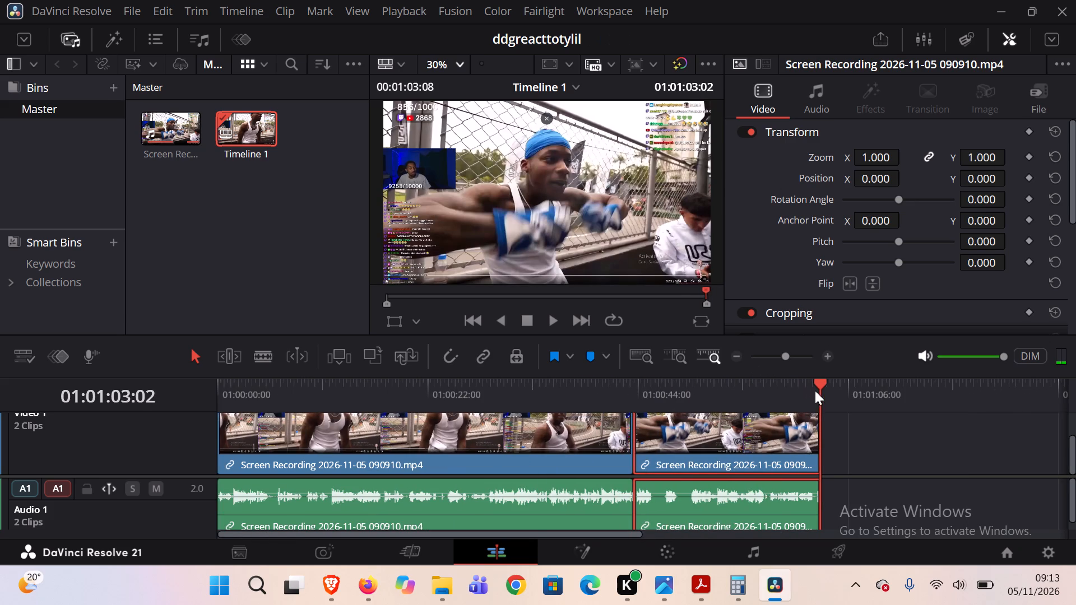
drag(818, 387, 177, 439)
key(space)
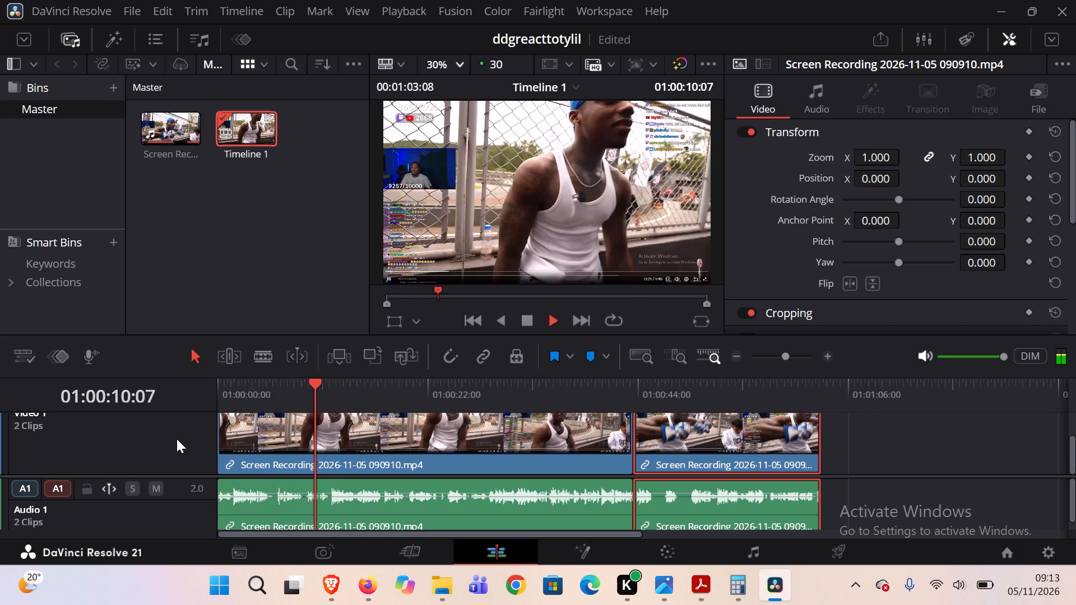
key(space)
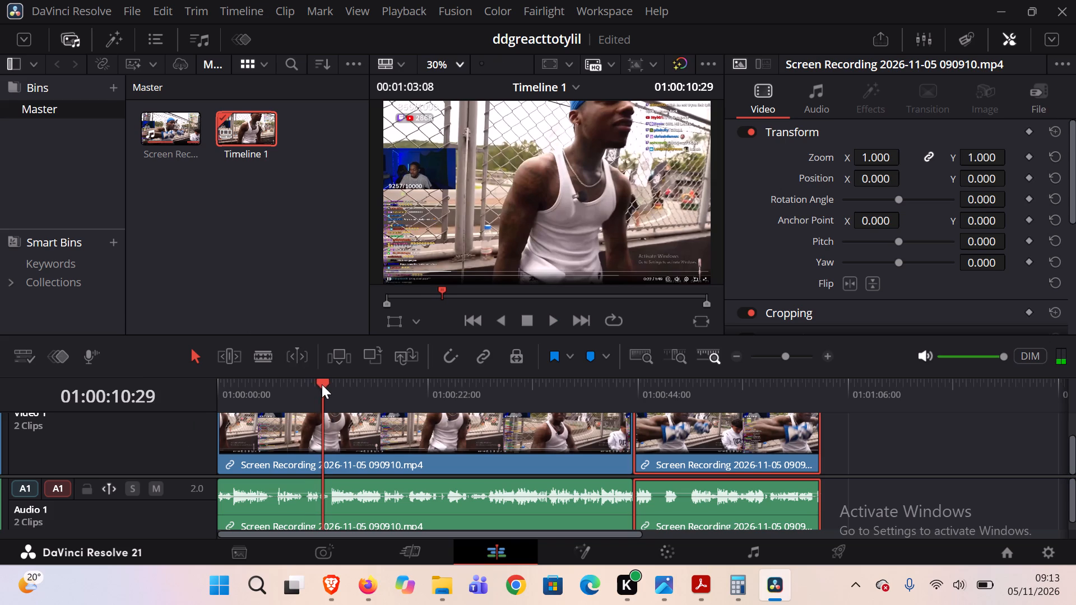
drag(322, 384, 248, 397)
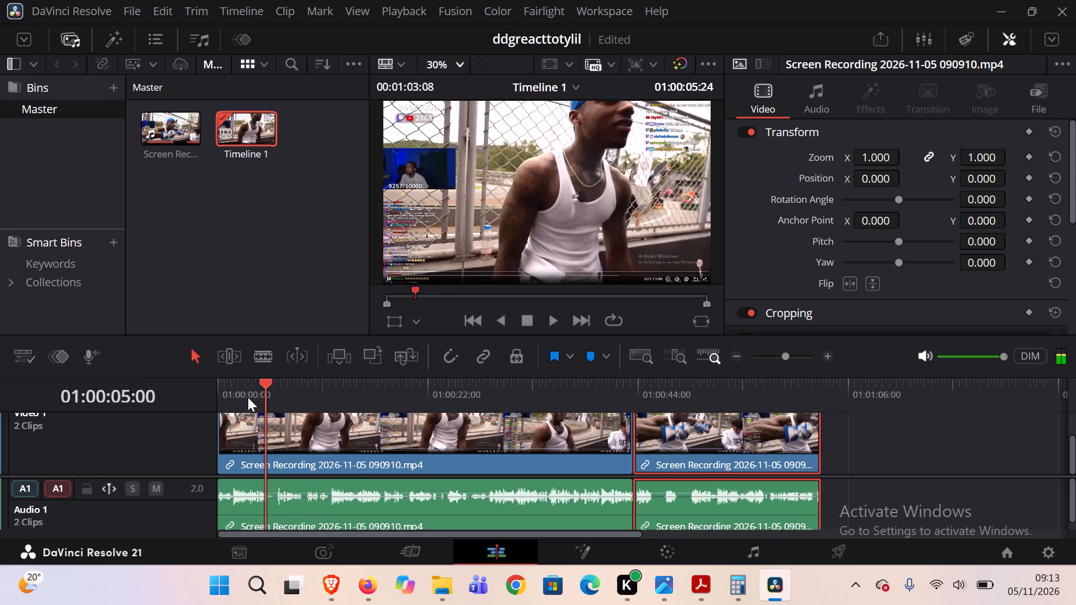
drag(248, 397, 193, 398)
key(space)
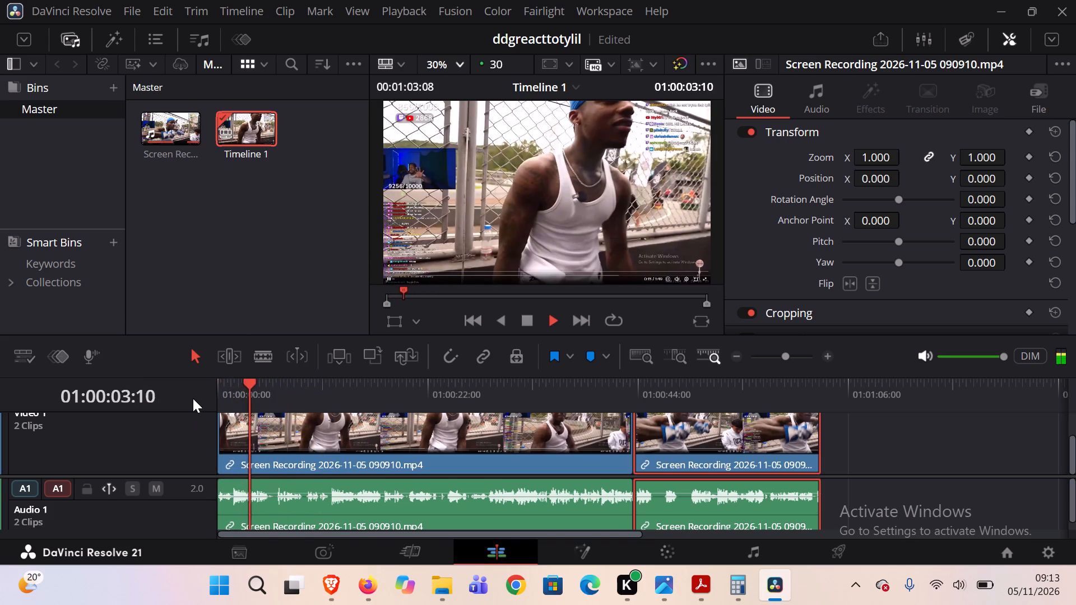
key(space)
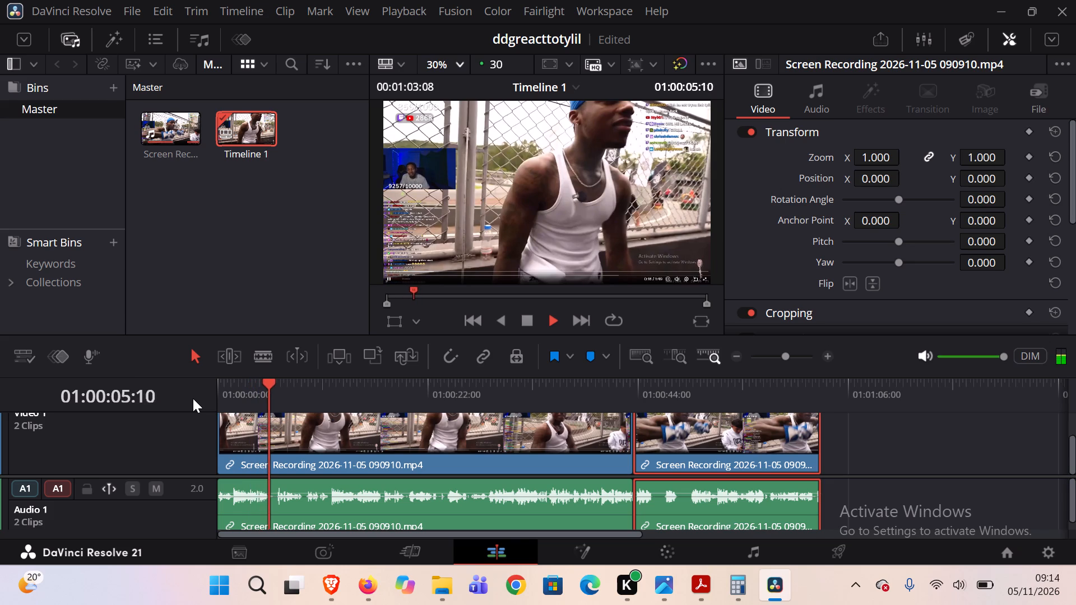
key(space)
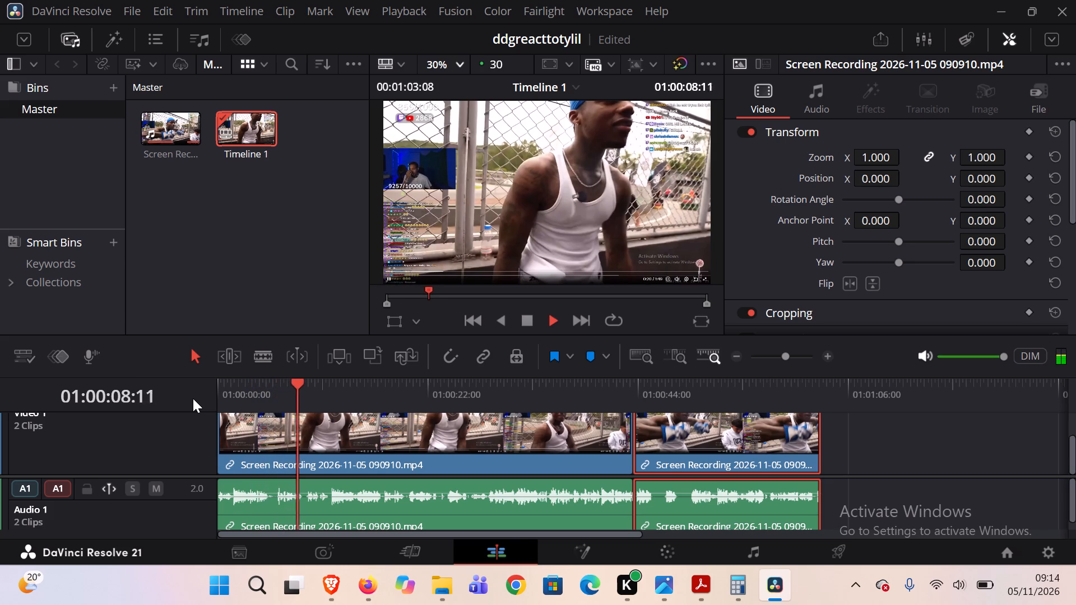
key(space)
key(ctrl+b)
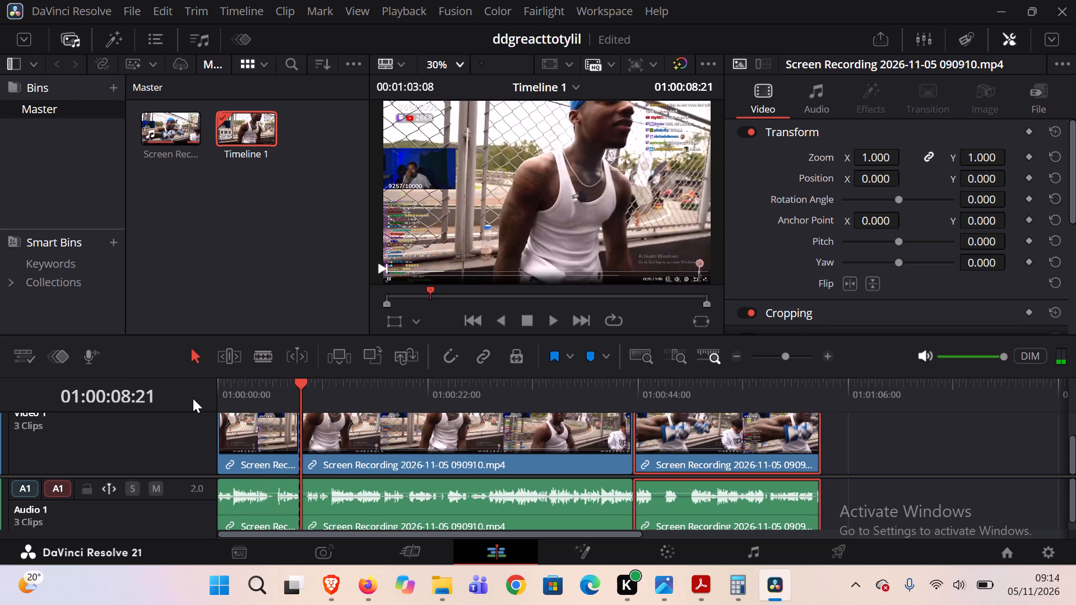
Replay the second clip from the 01:00:08:21 cut to find where the unwanted part ends, and split it at 01:00:13:05.
key(space)
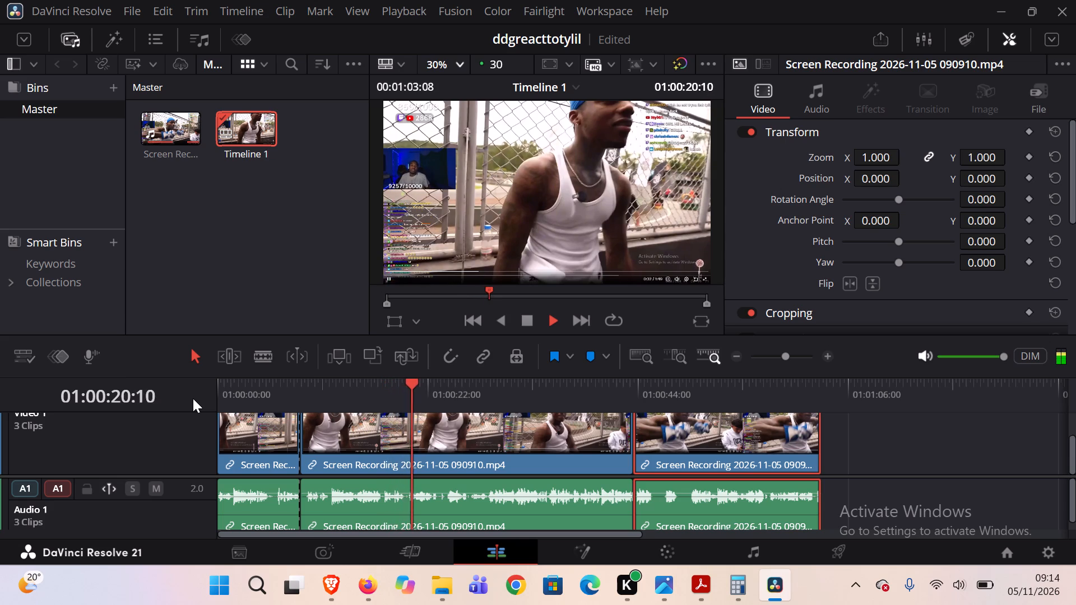
key(space)
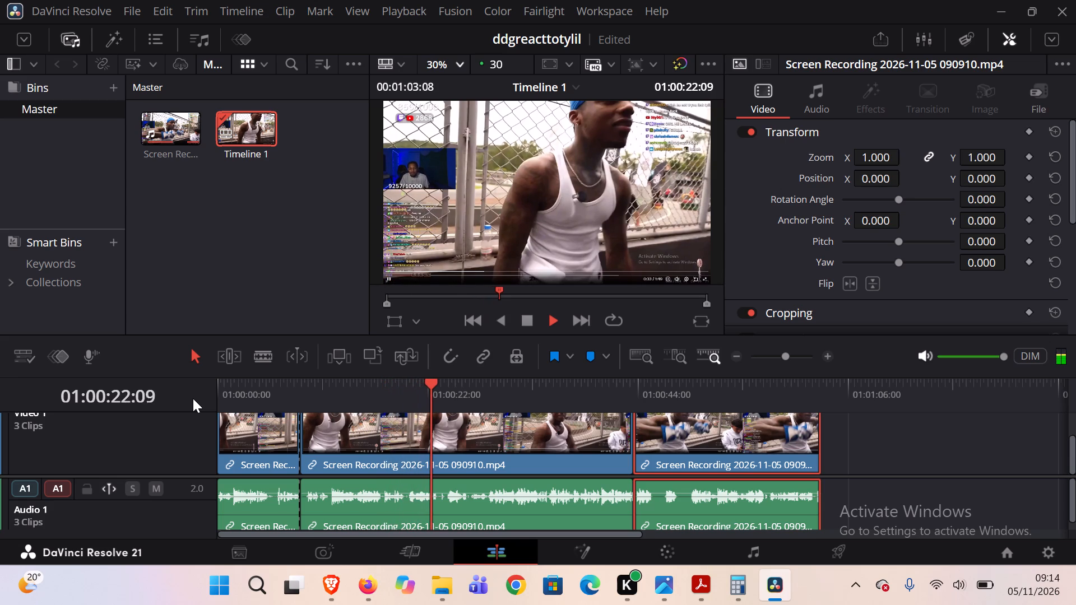
drag(432, 387, 379, 390)
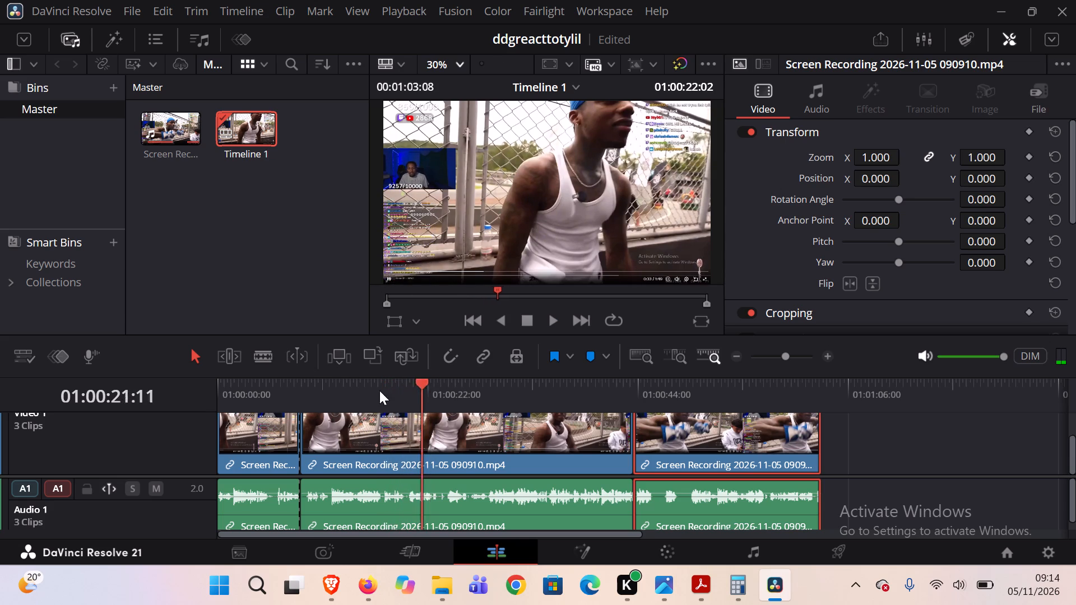
drag(379, 390, 297, 408)
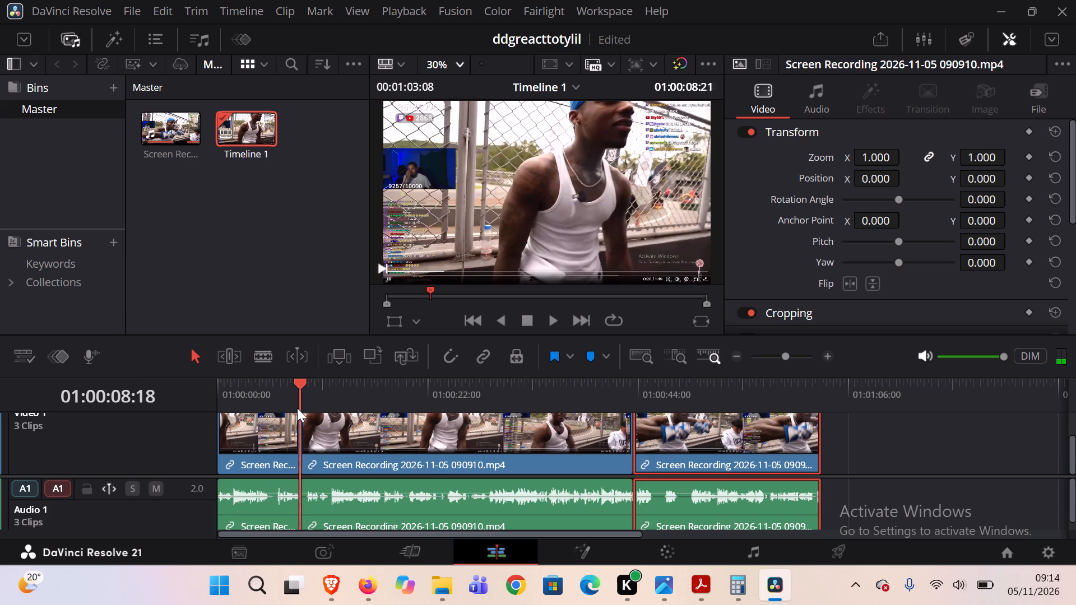
drag(297, 408, 298, 408)
key(space)
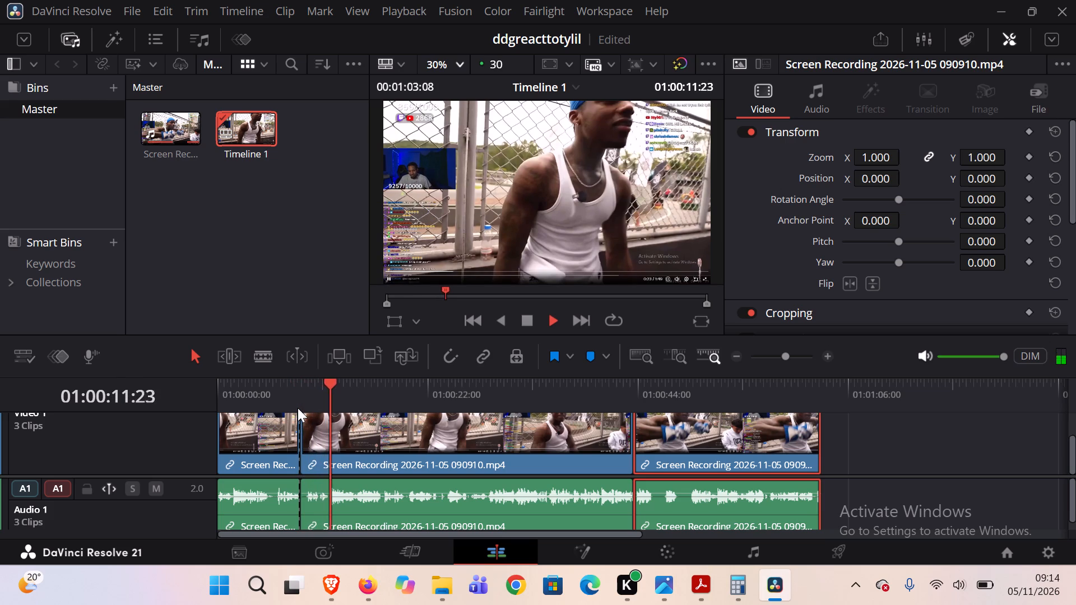
key(space)
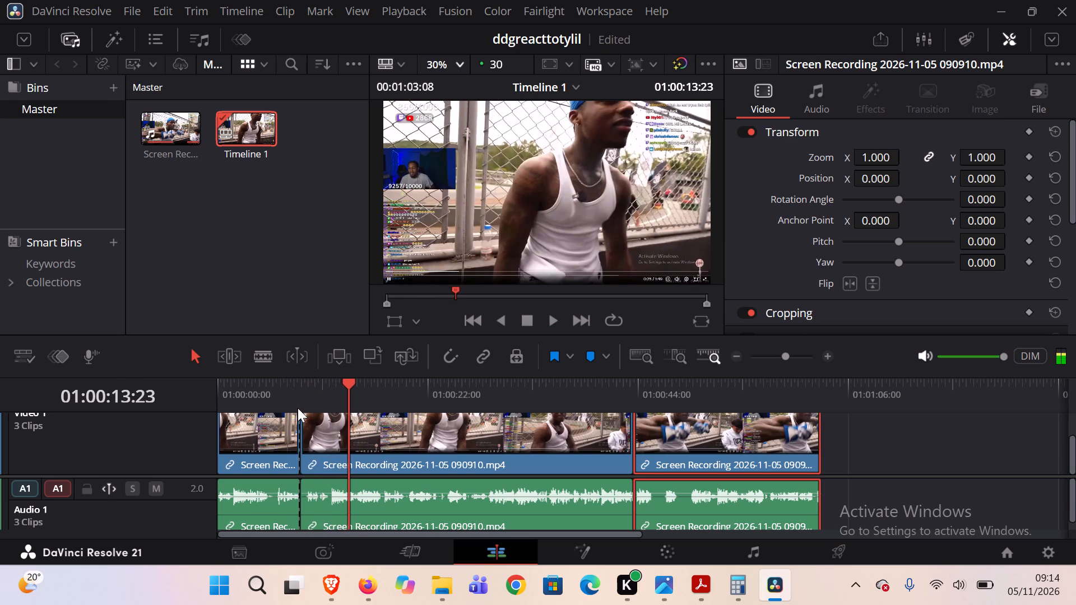
drag(344, 382, 333, 388)
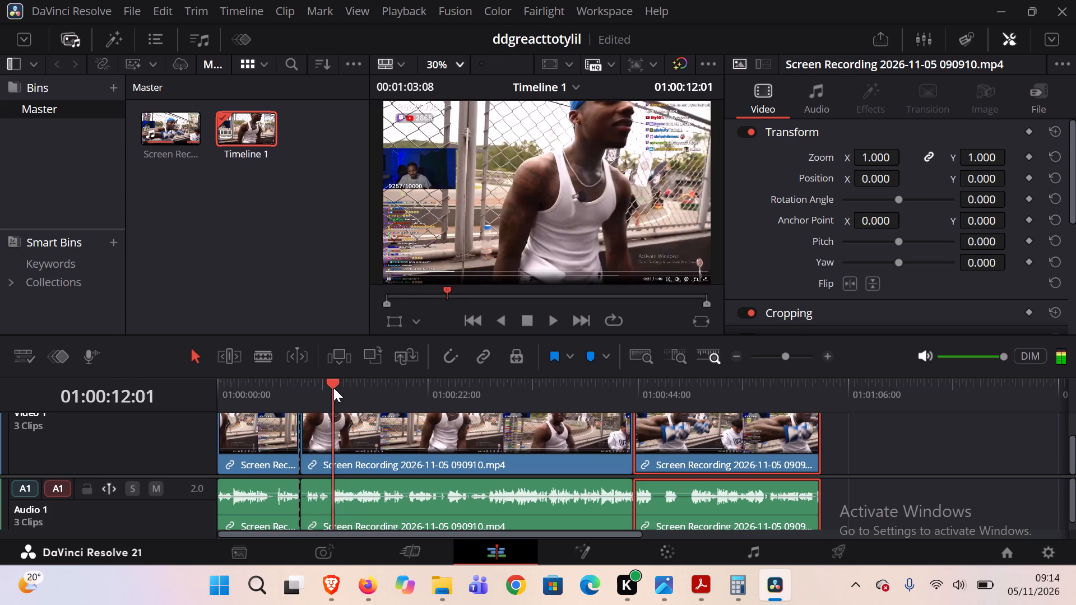
drag(333, 388, 341, 387)
key(space)
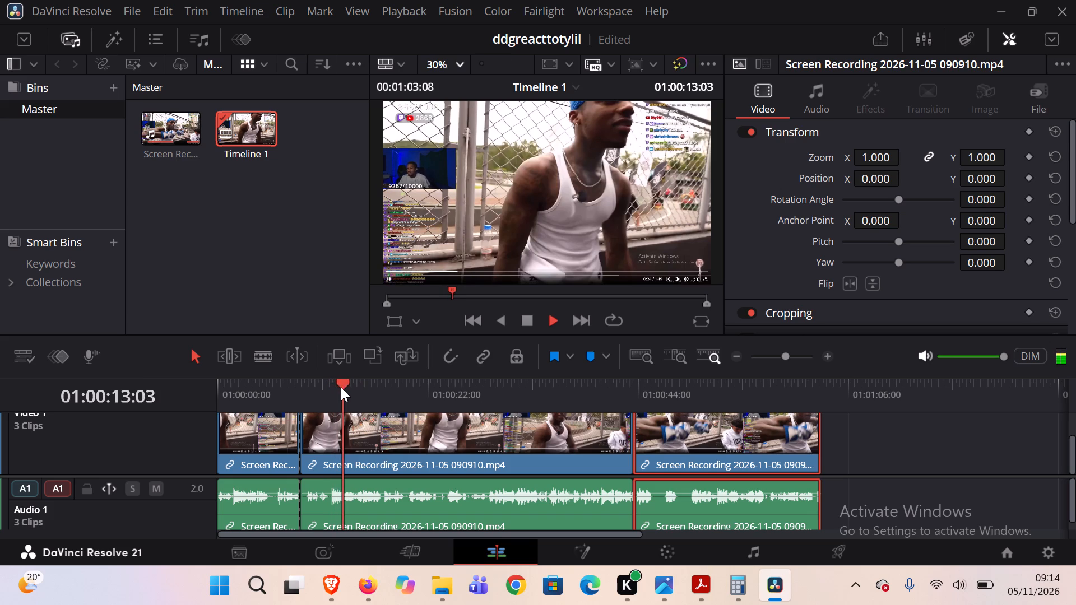
key(space)
drag(351, 381, 345, 383)
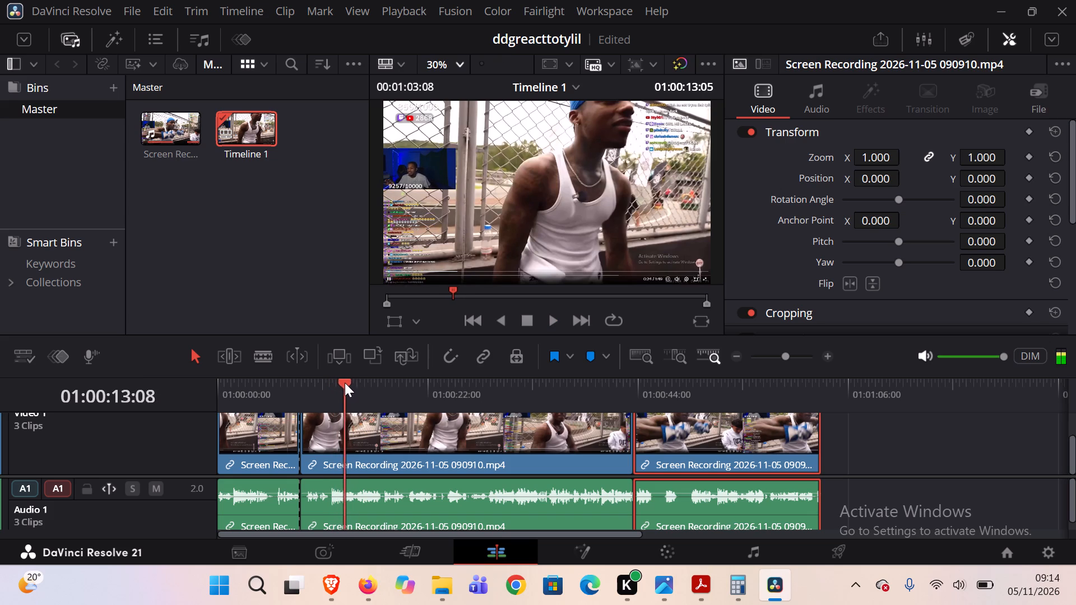
drag(345, 383, 344, 383)
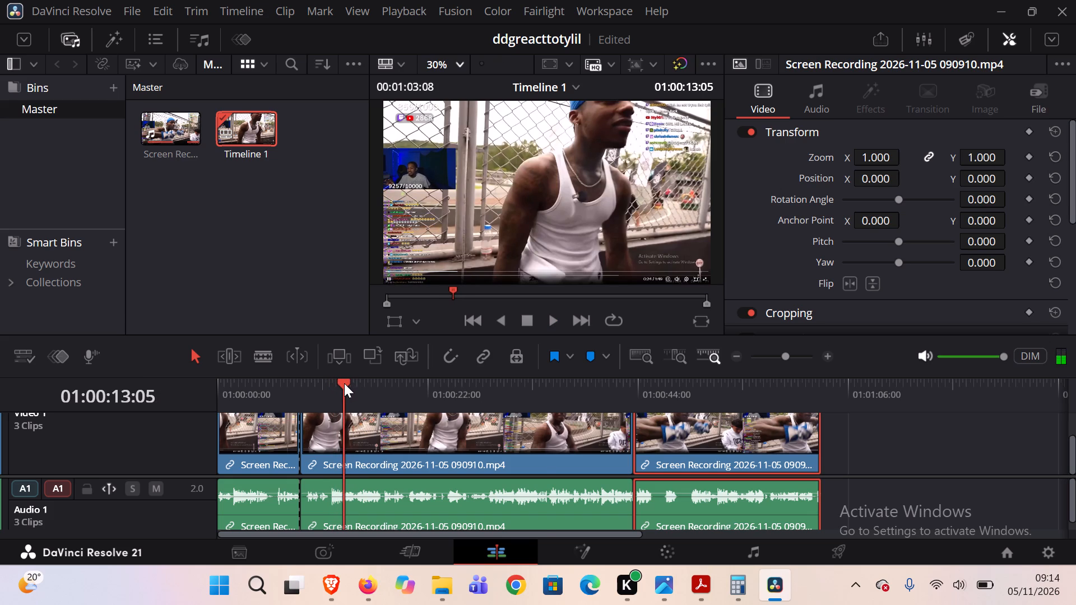
key(ctrl+b)
Delete the video and audio of the short segment between 01:00:08:21 and 01:00:13:05.
key(space)
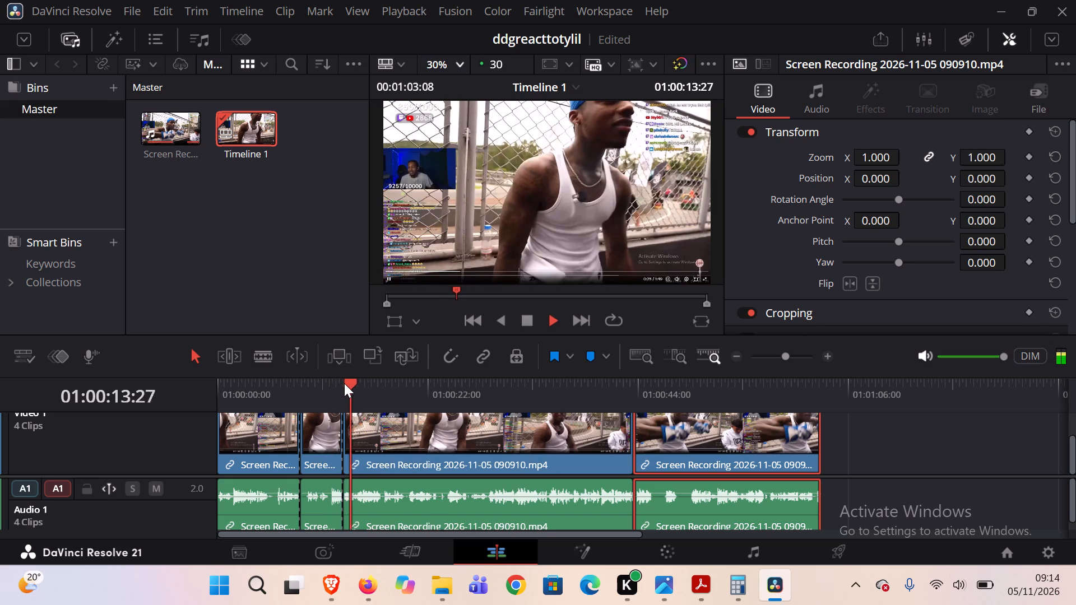
key(space)
click(319, 441)
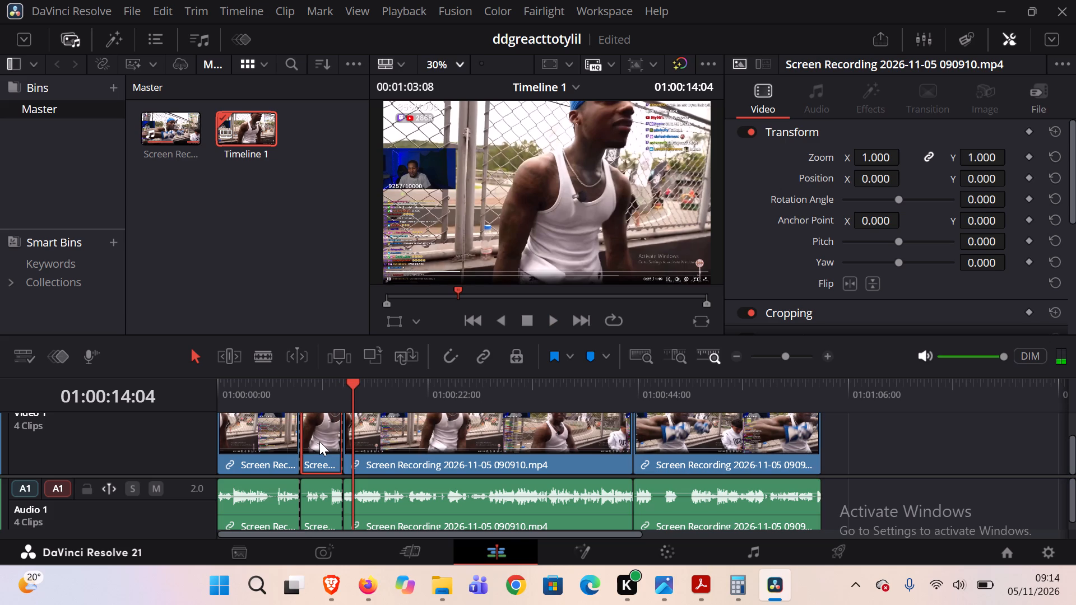
key(BackSpace)
click(314, 506)
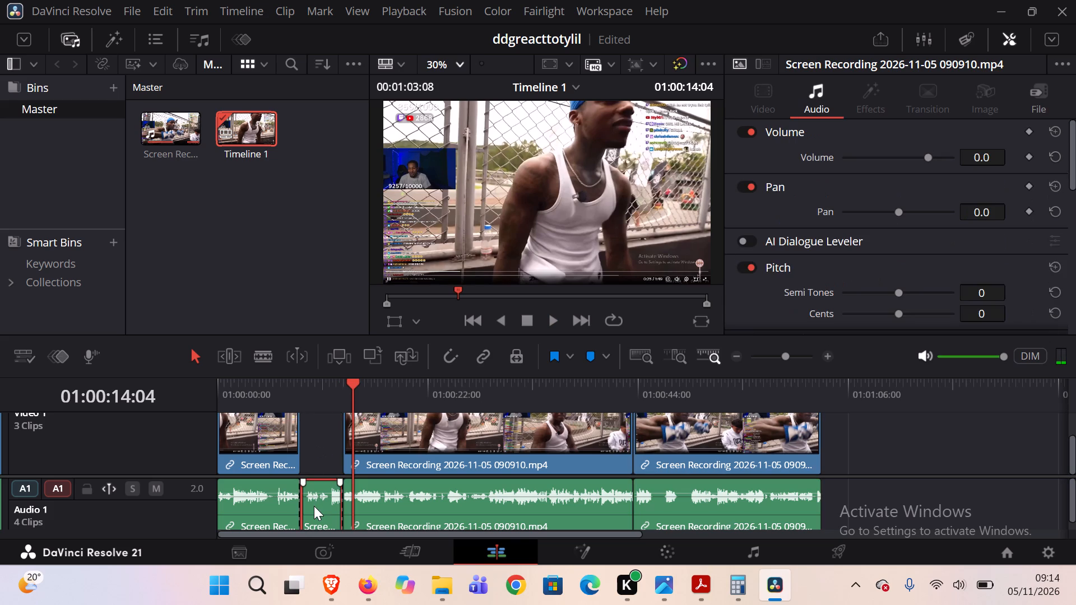
key(BackSpace)
Play the middle segment from the 01:00:13:05 cut to about 01:00:37:03 to review it.
drag(353, 382, 345, 388)
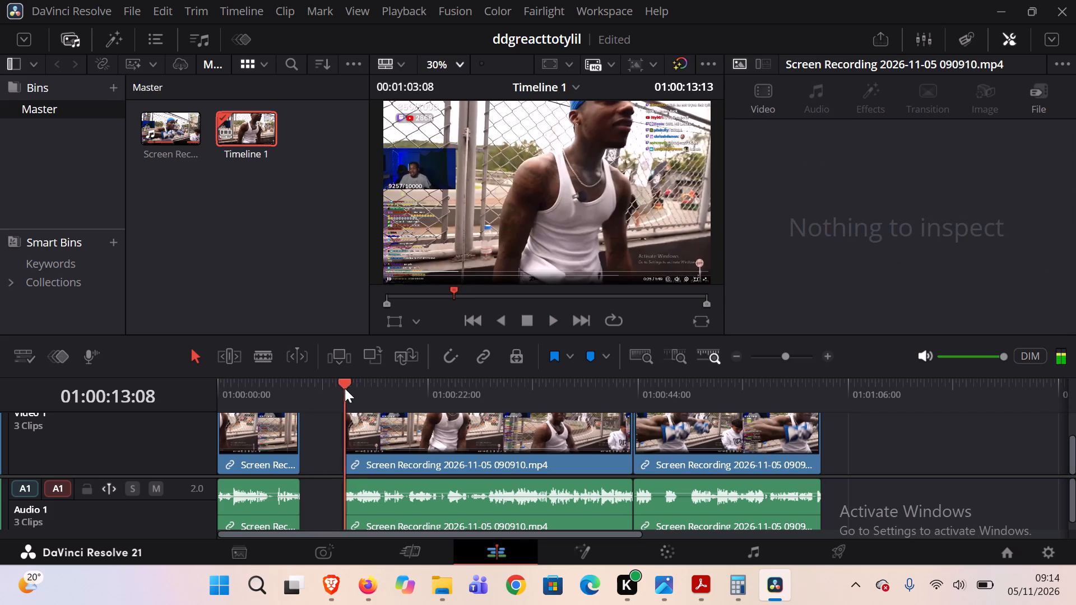
drag(345, 388, 342, 388)
key(space)
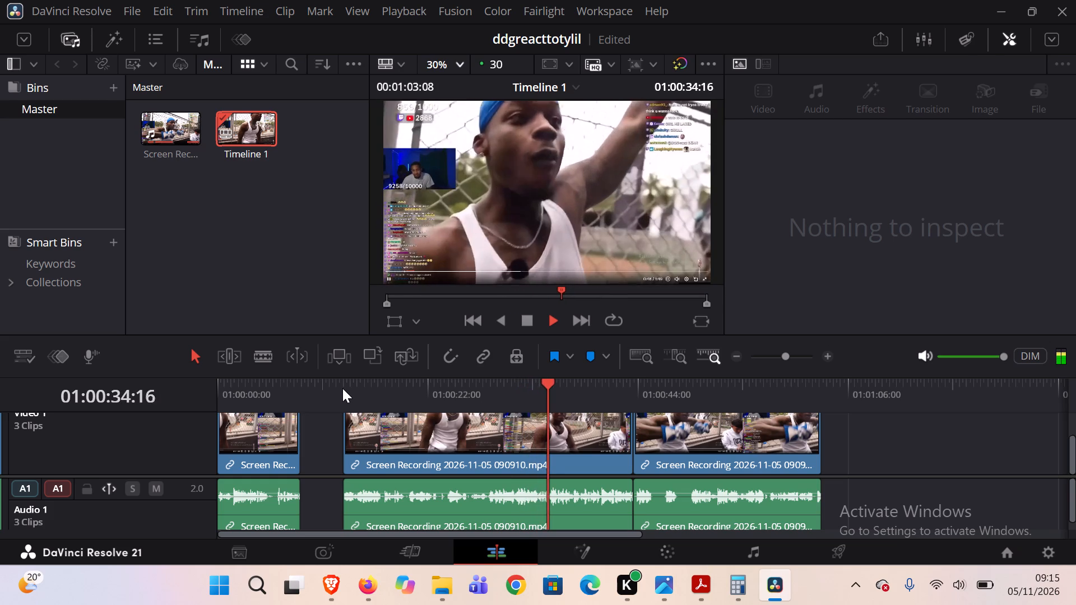
key(space)
key(space)
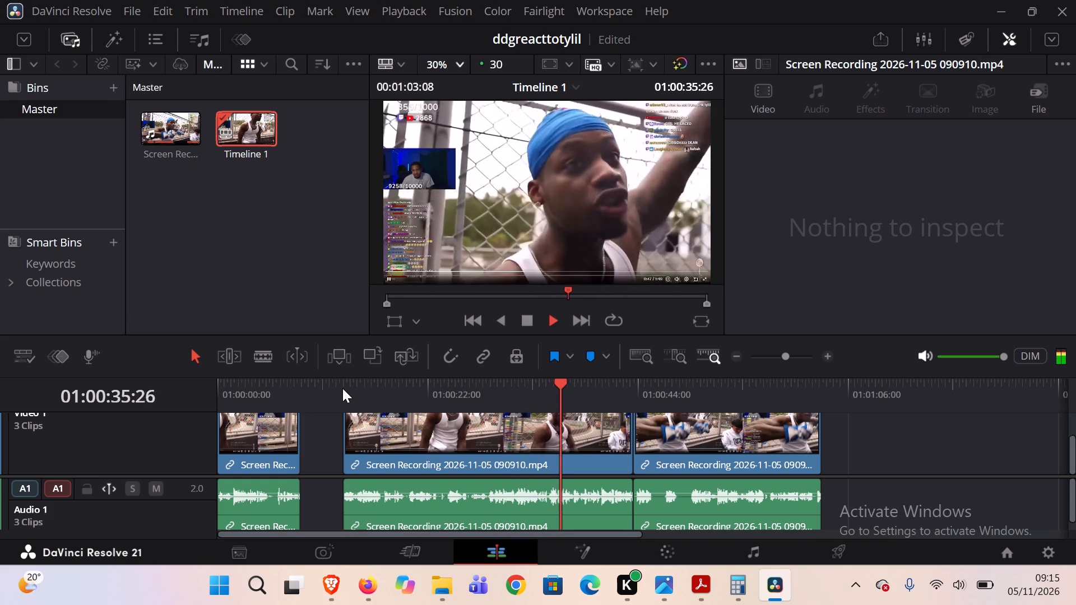
key(space)
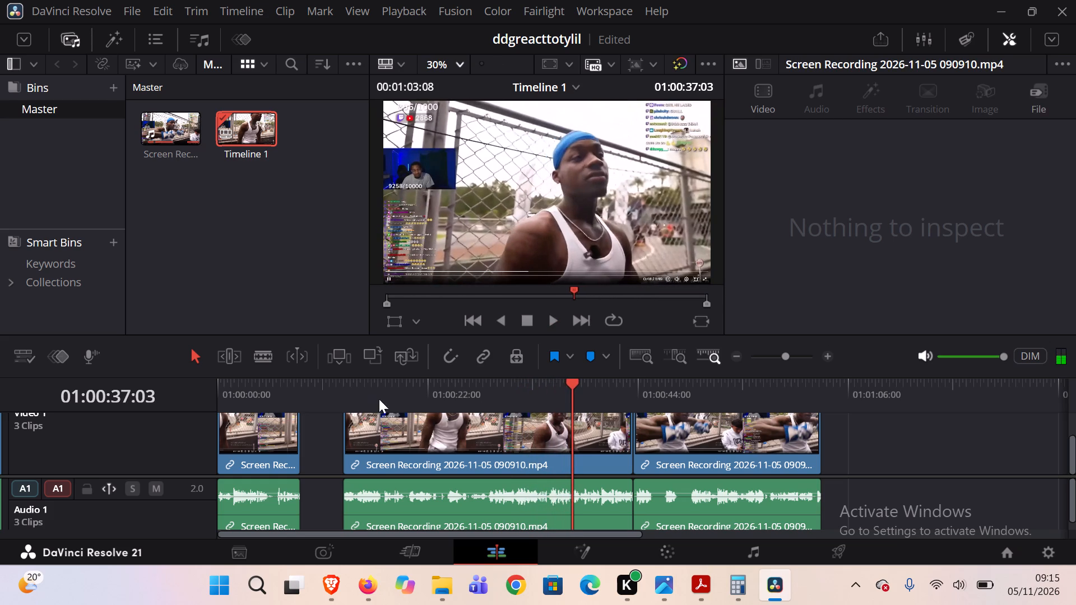
Move the middle segment's video and audio back against the end of the first segment to close the gap.
click(402, 425)
click(402, 509)
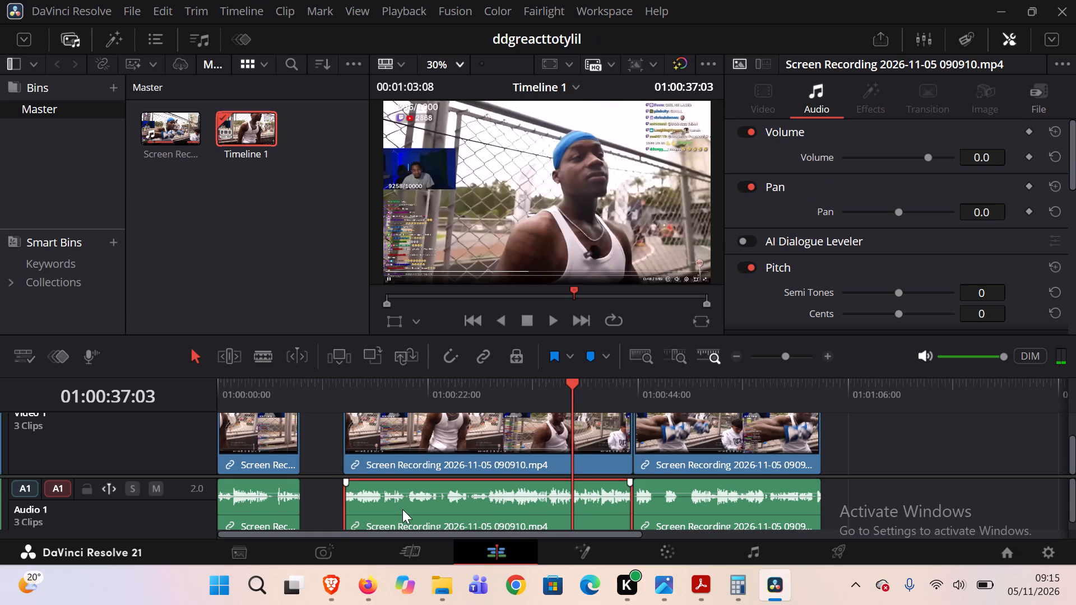
ctrl+click(409, 443)
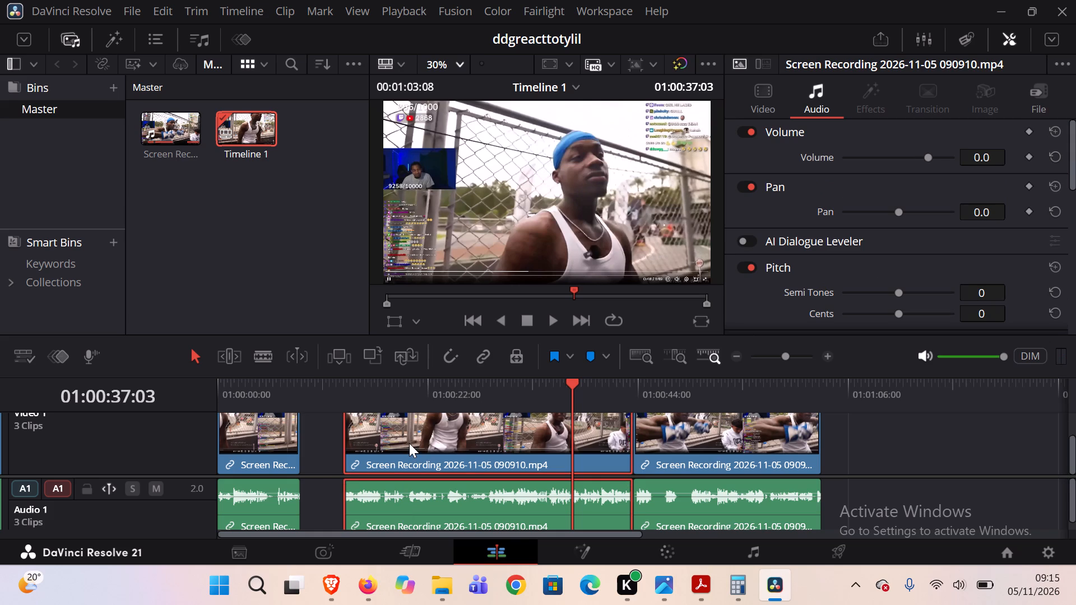
drag(409, 443, 364, 441)
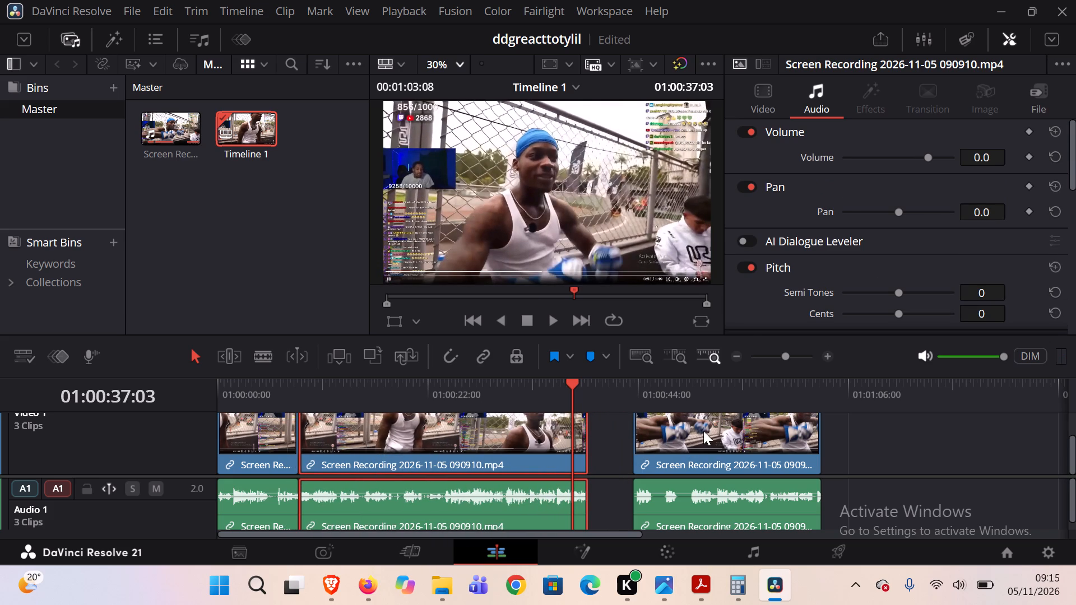
Move the last segment's video and audio back 04:27 against the middle segment and play the edit through to its end.
click(703, 430)
ctrl+click(694, 510)
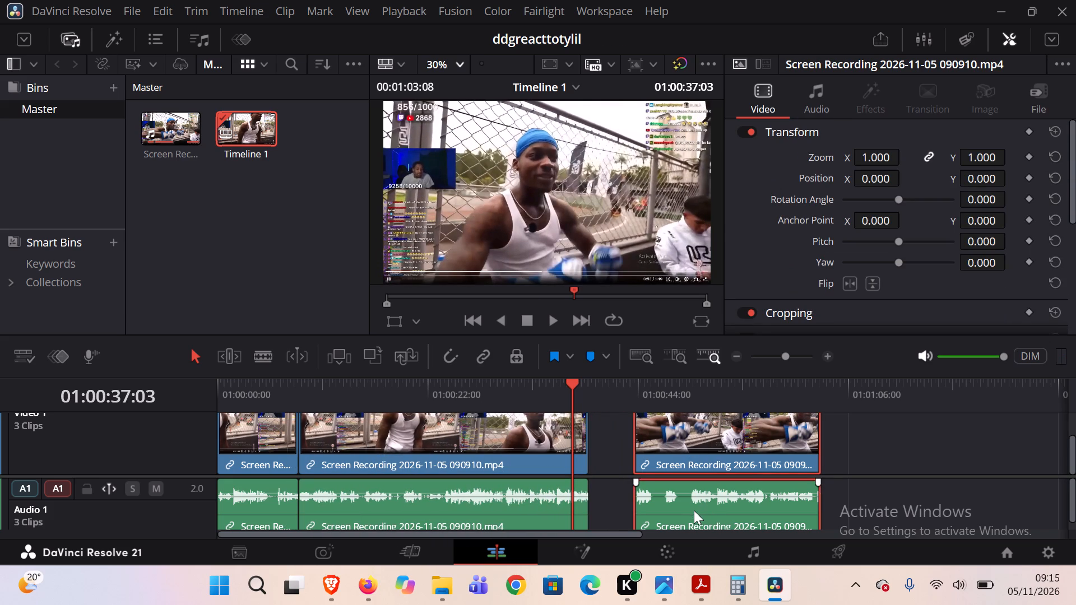
drag(694, 452, 647, 456)
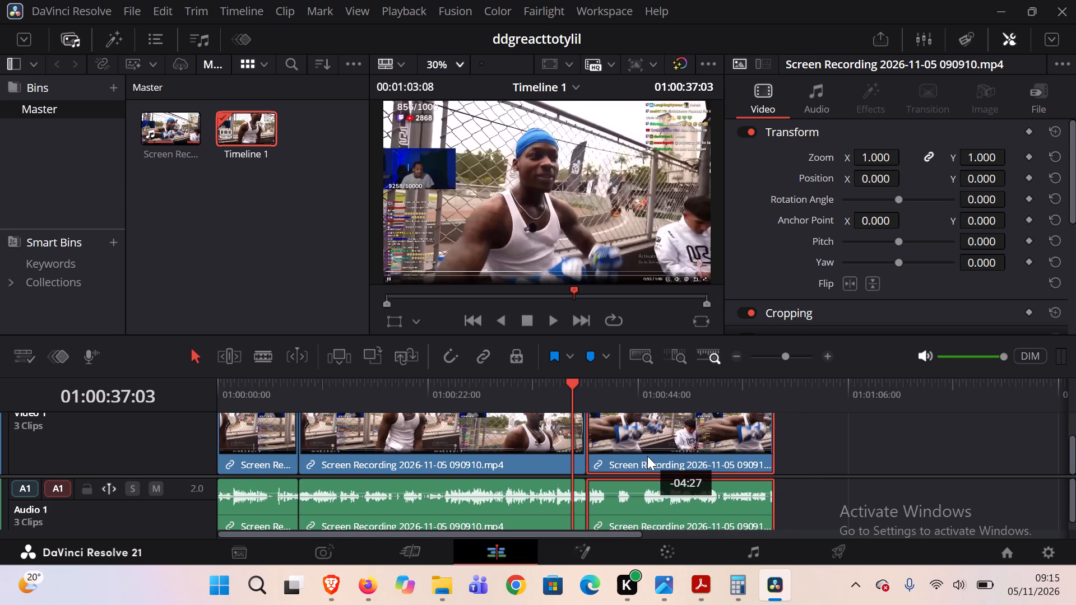
key(space)
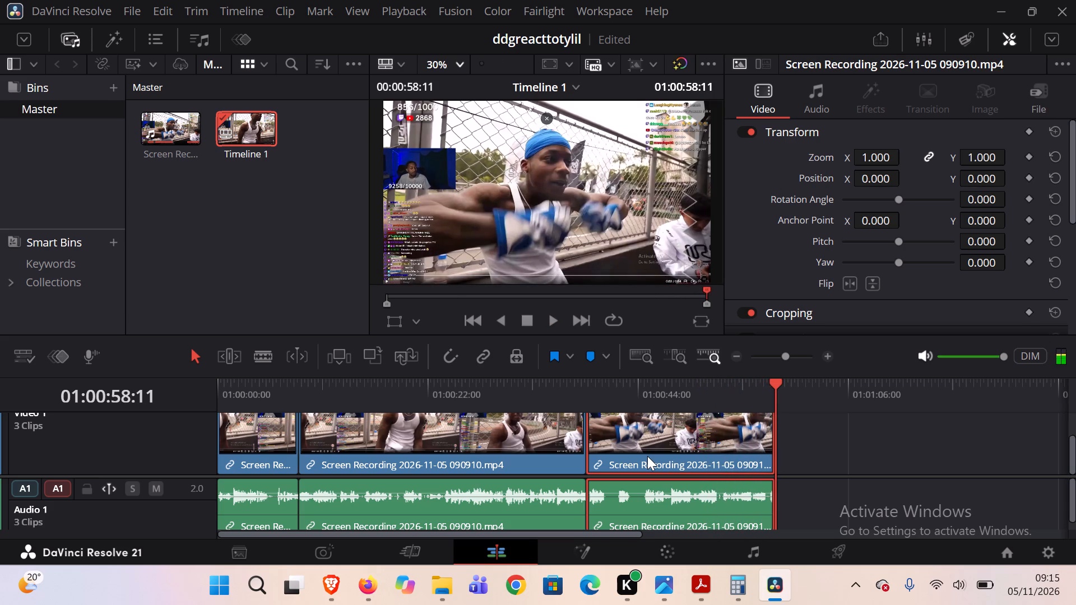
Add a Cross Fade -3 dB audio transition at both cuts between the three audio segments.
click(106, 32)
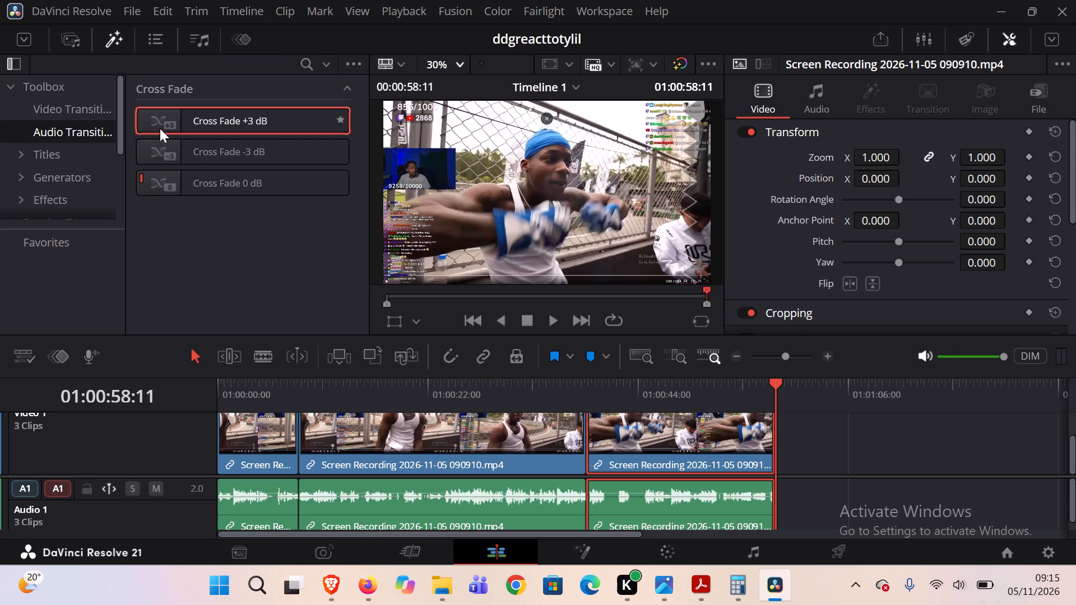
click(56, 108)
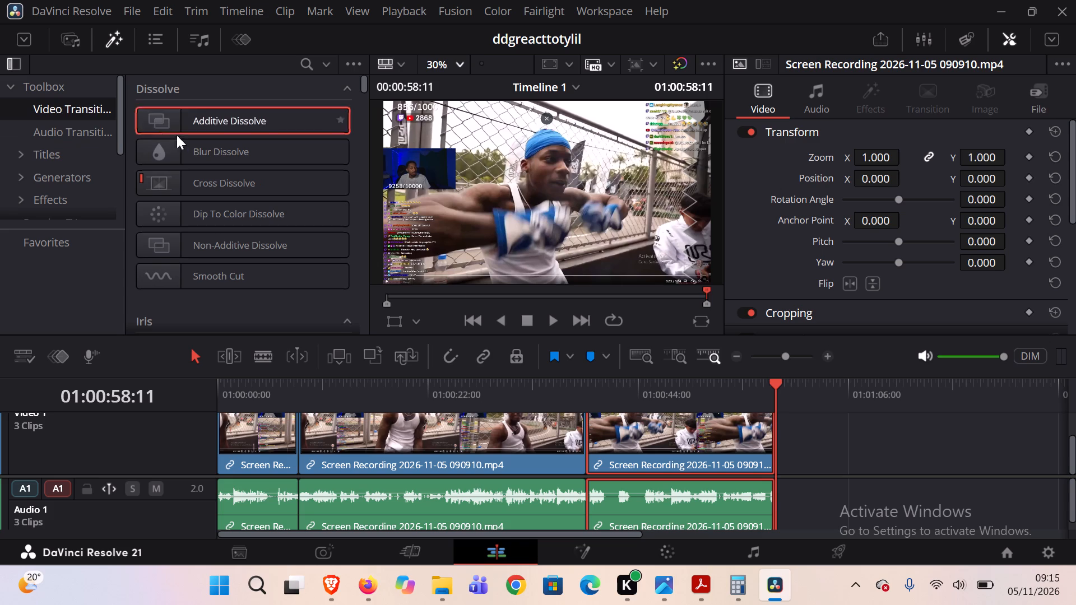
click(71, 127)
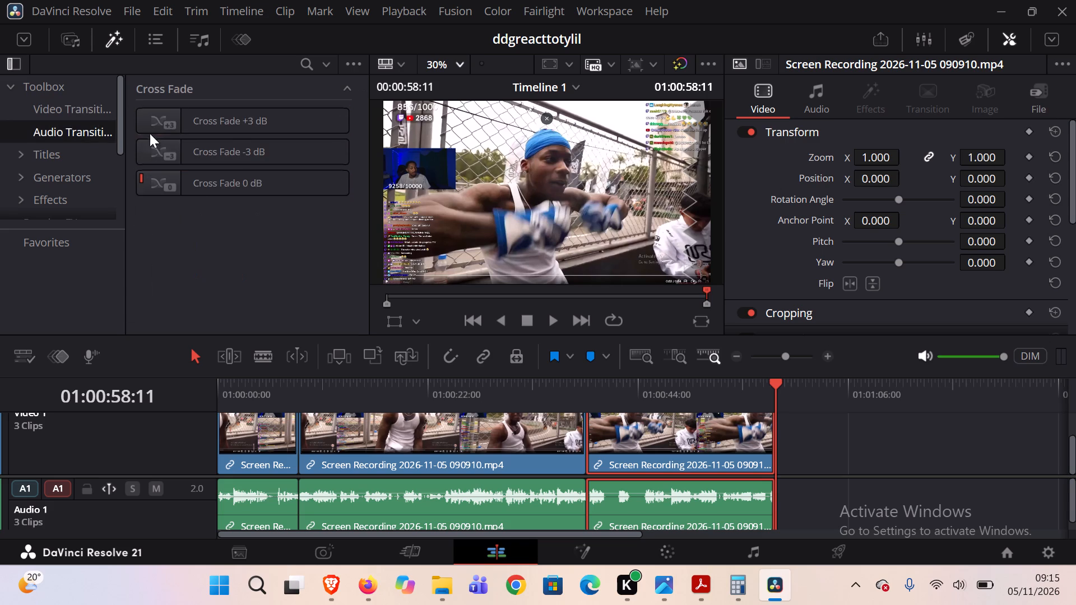
drag(202, 147, 328, 478)
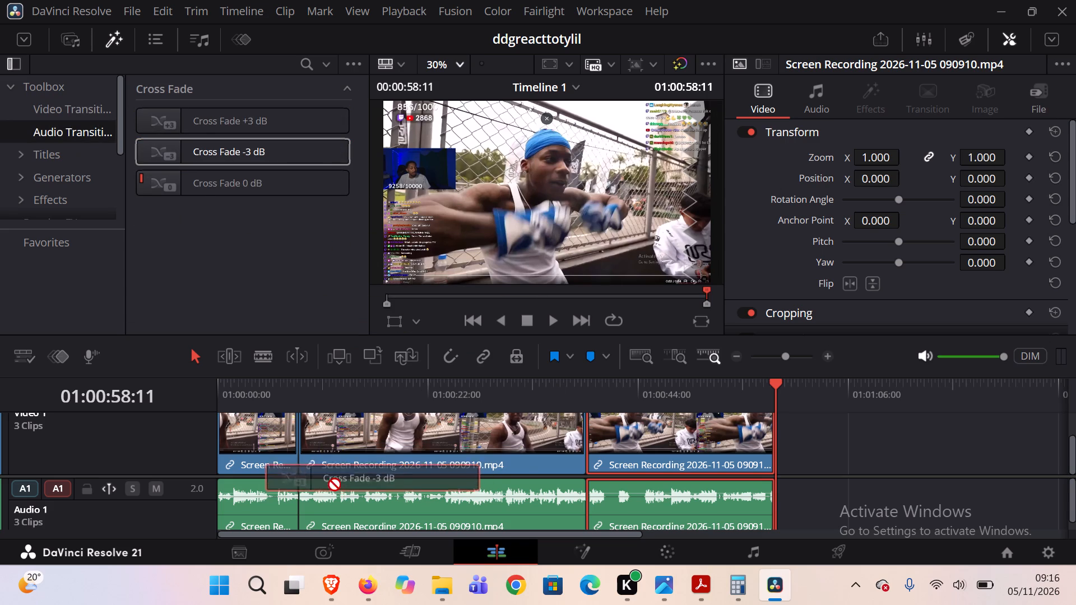
drag(328, 478, 298, 496)
drag(238, 151, 591, 514)
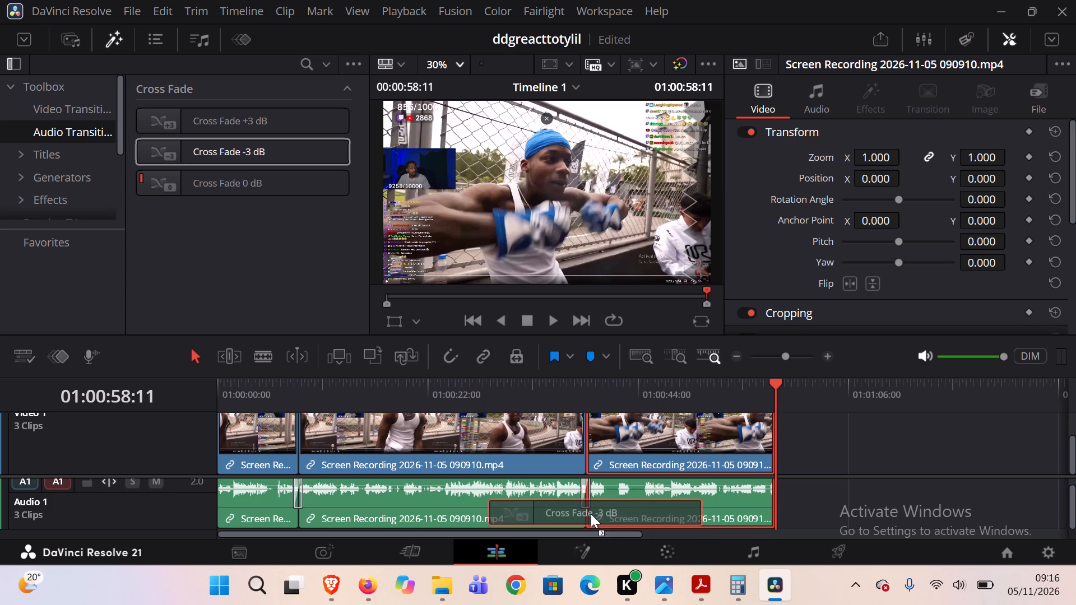
drag(591, 514, 594, 498)
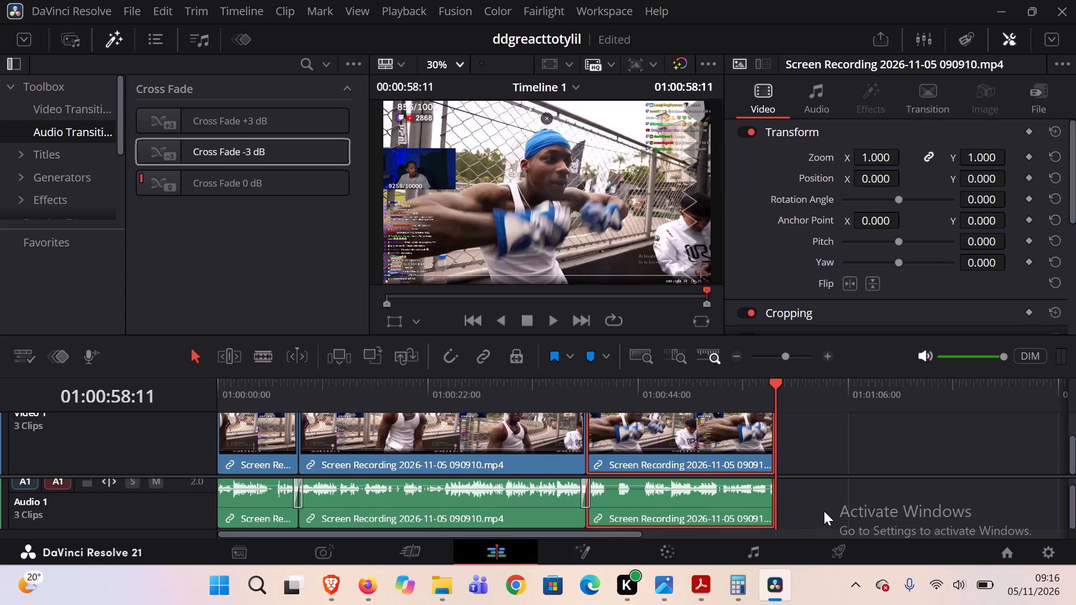
click(824, 511)
scroll(769, 430, up, 1)
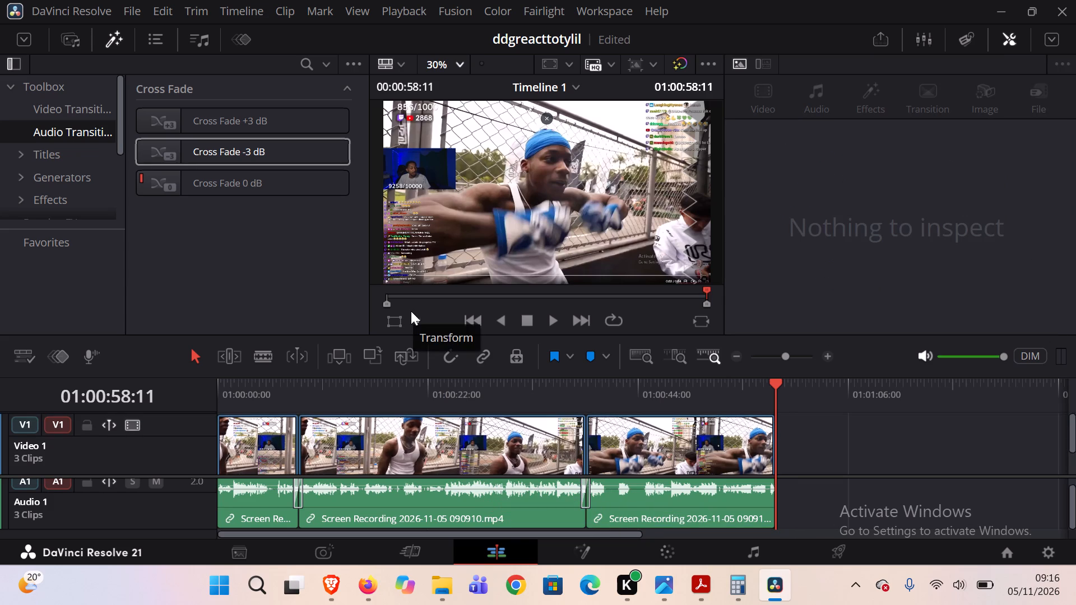
Import the Twitch Purple Channel Banner image from the Downloads folder into the project.
click(127, 6)
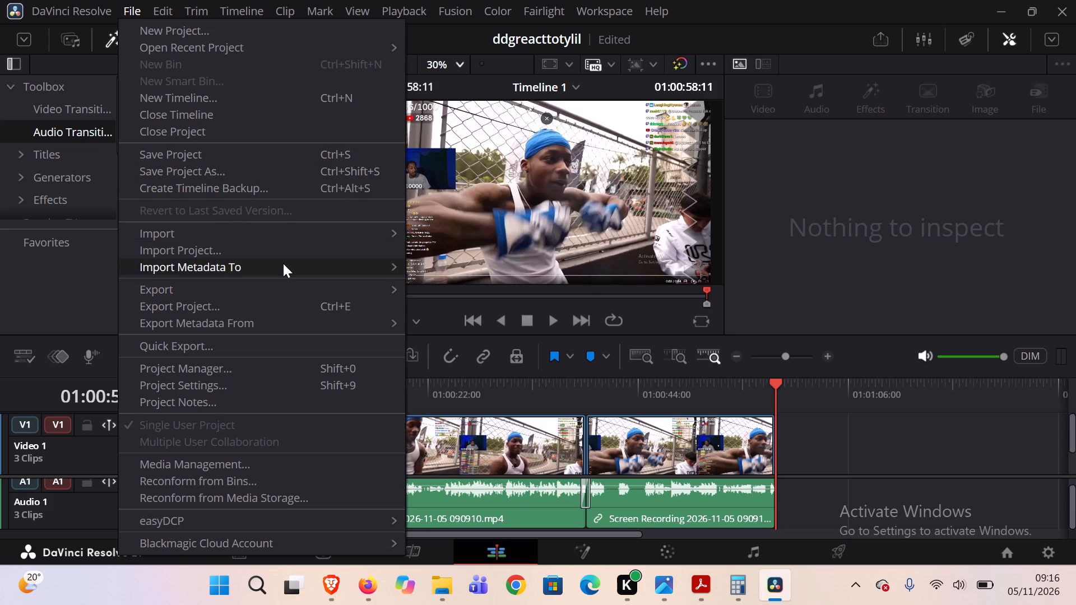
click(432, 253)
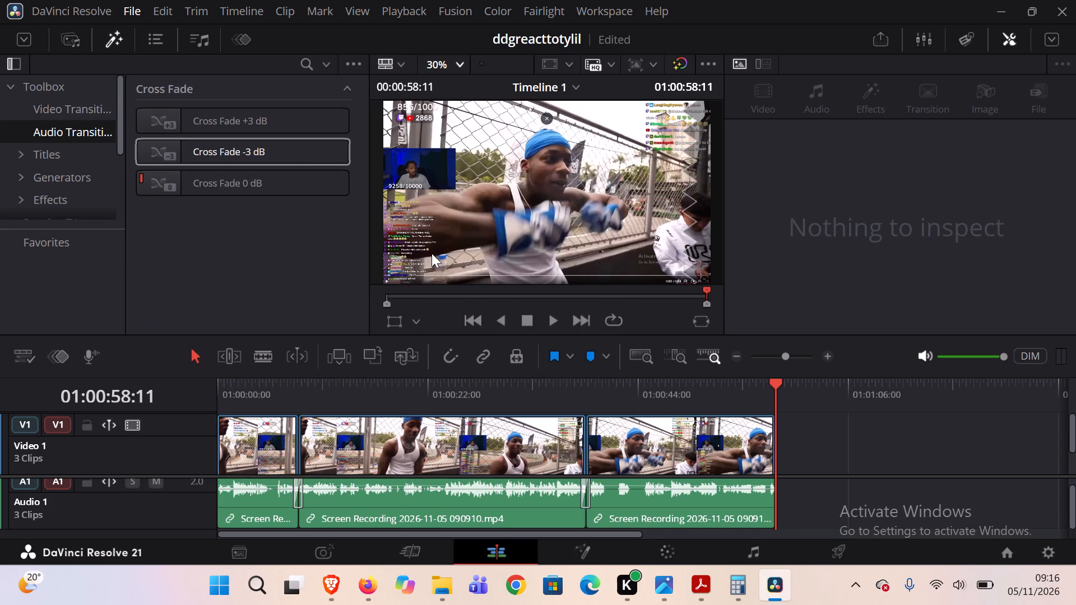
scroll(429, 246, down, 1)
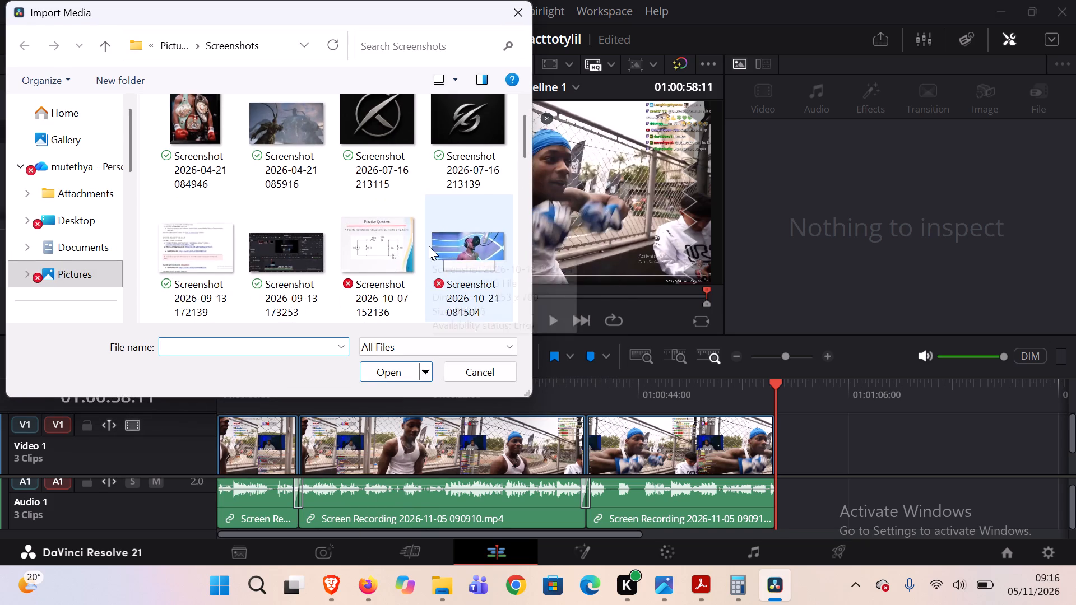
scroll(429, 246, down, 5)
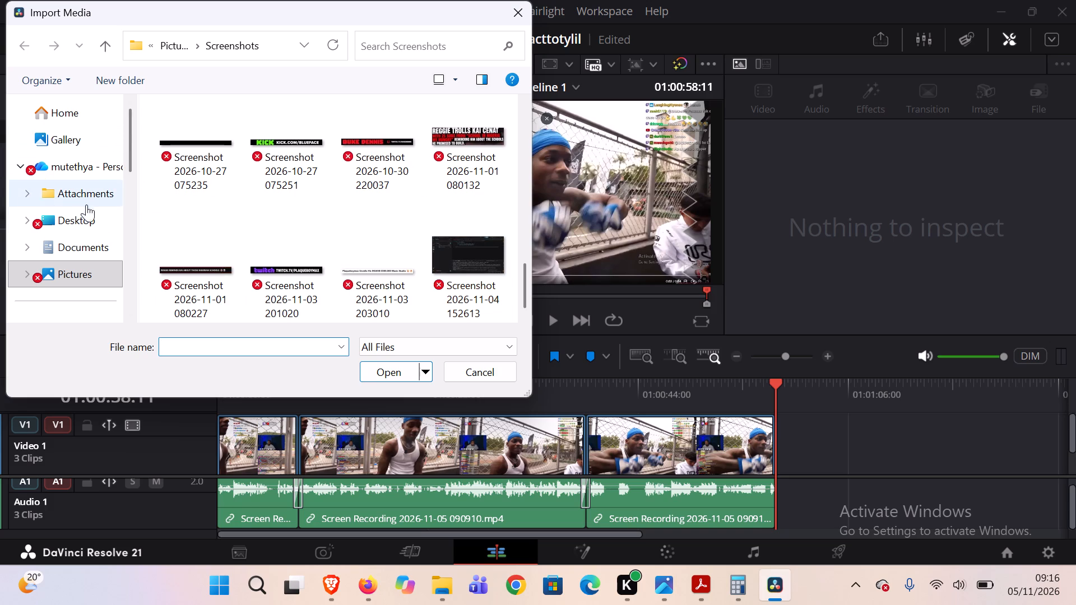
scroll(88, 224, down, 1)
double_click(85, 118)
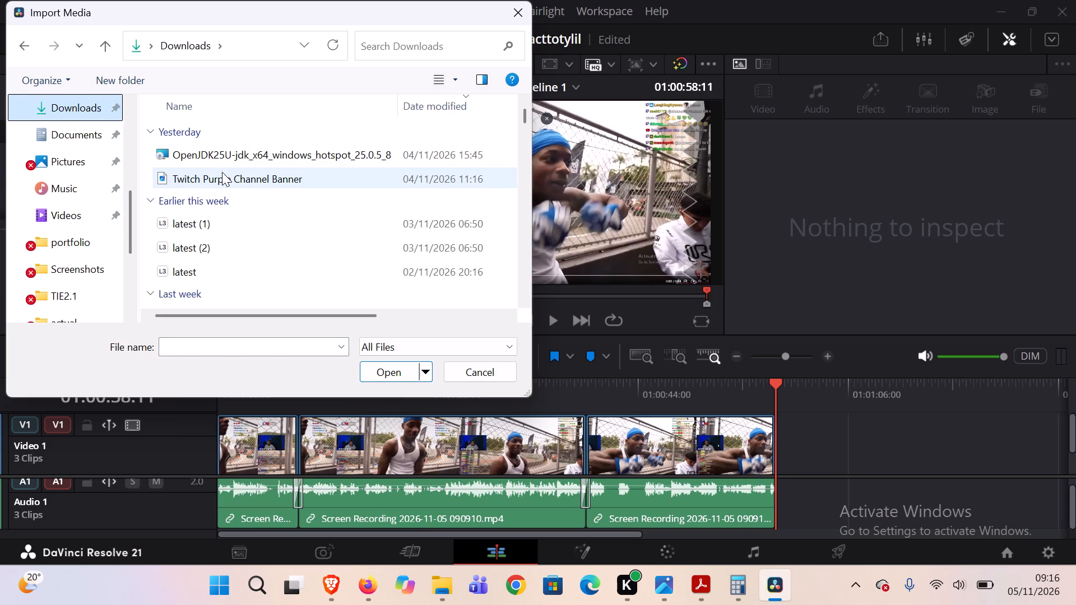
double_click(222, 172)
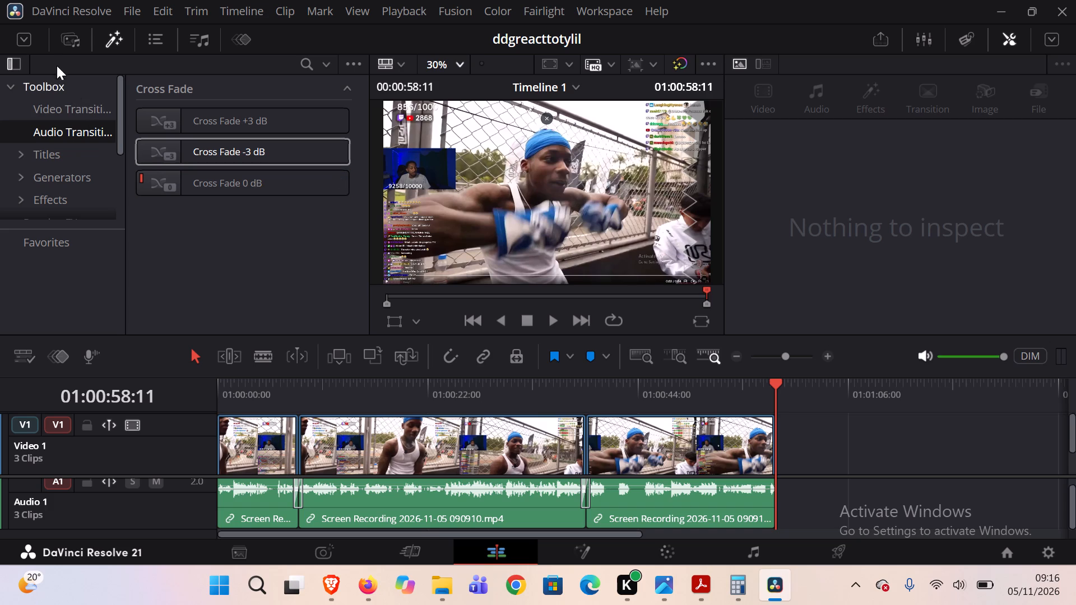
Place the Twitch Purple Channel Banner on a new Video 2 track at the very start of the timeline.
click(59, 40)
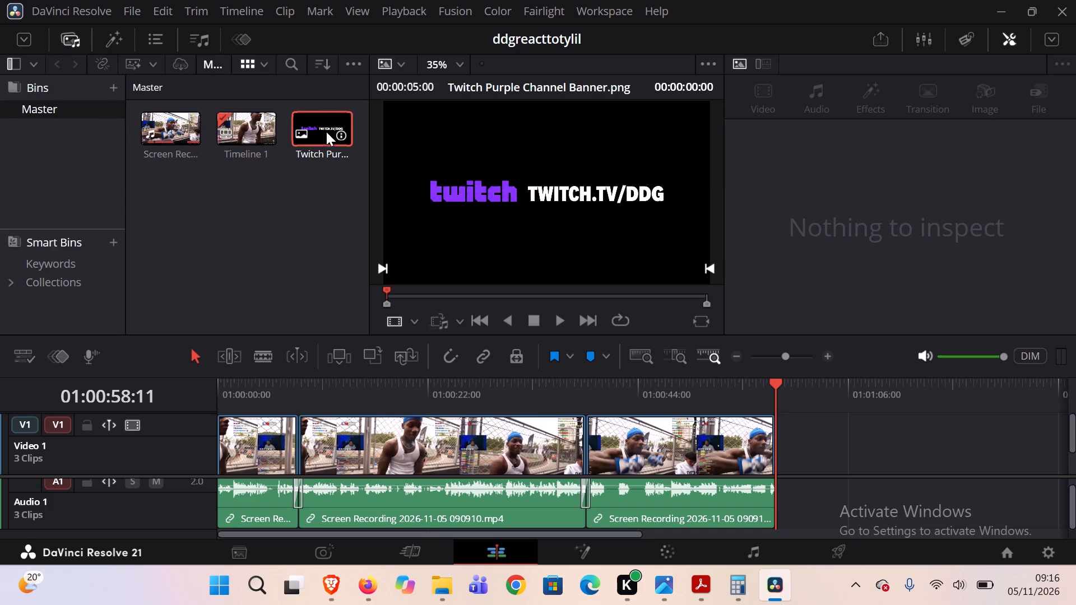
drag(327, 132, 771, 415)
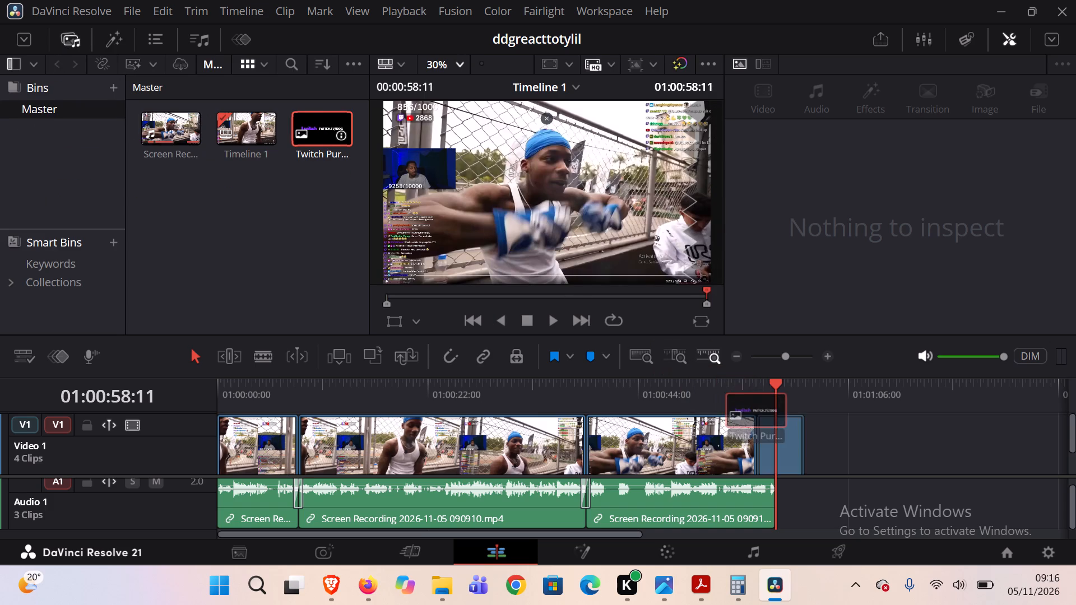
drag(771, 415, 248, 450)
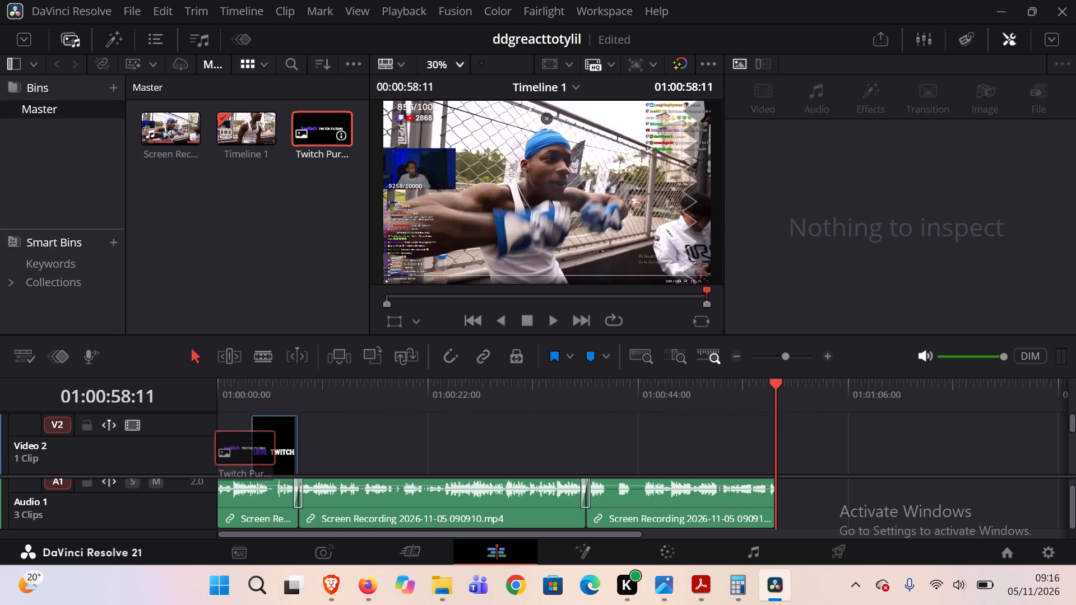
drag(248, 450, 212, 456)
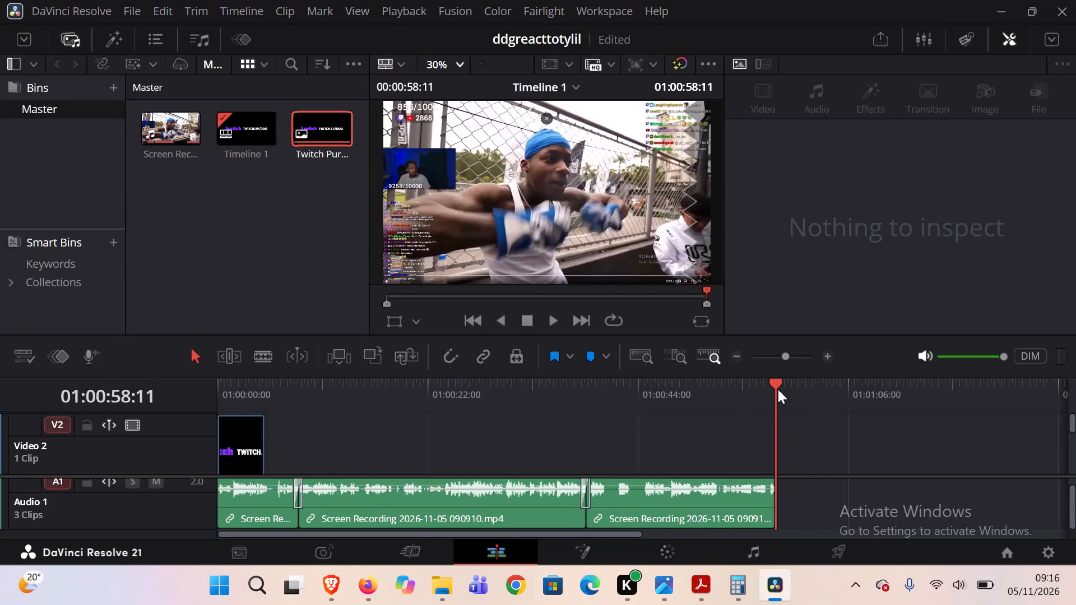
Crop the banner clip to a thin strip around its text, with Crop Top 445.2 and Crop Bottom 453.4.
drag(778, 389, 241, 429)
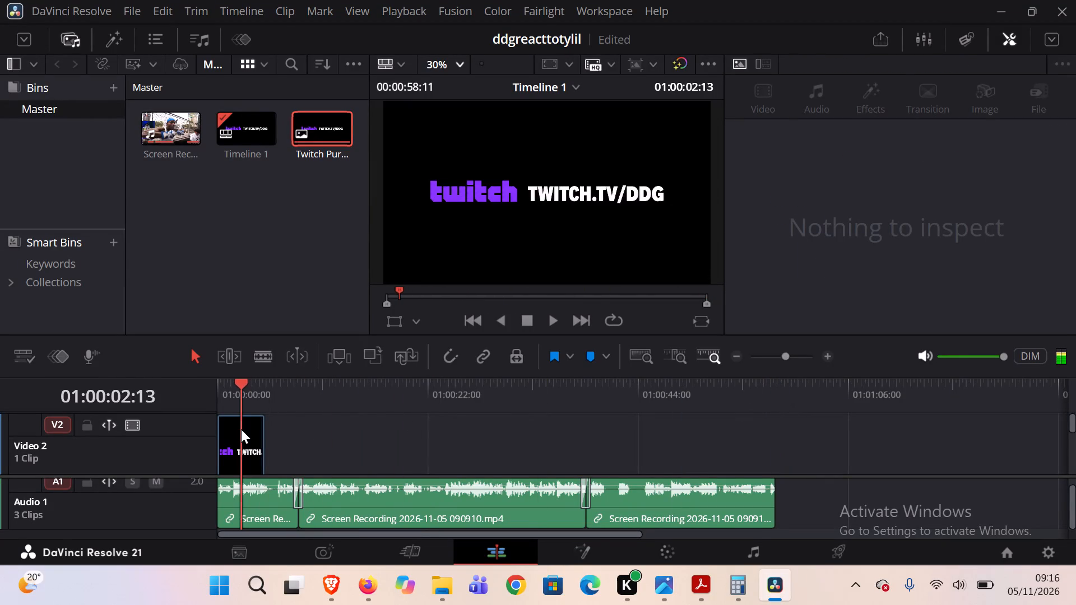
scroll(348, 436, down, 1)
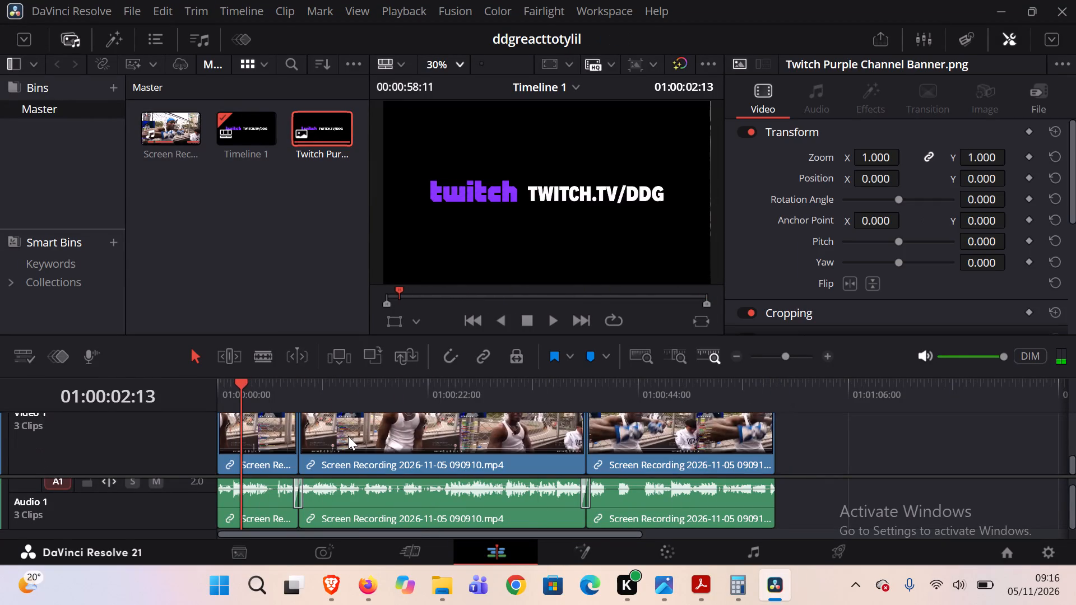
scroll(348, 436, down, 1)
scroll(348, 436, up, 1)
click(245, 446)
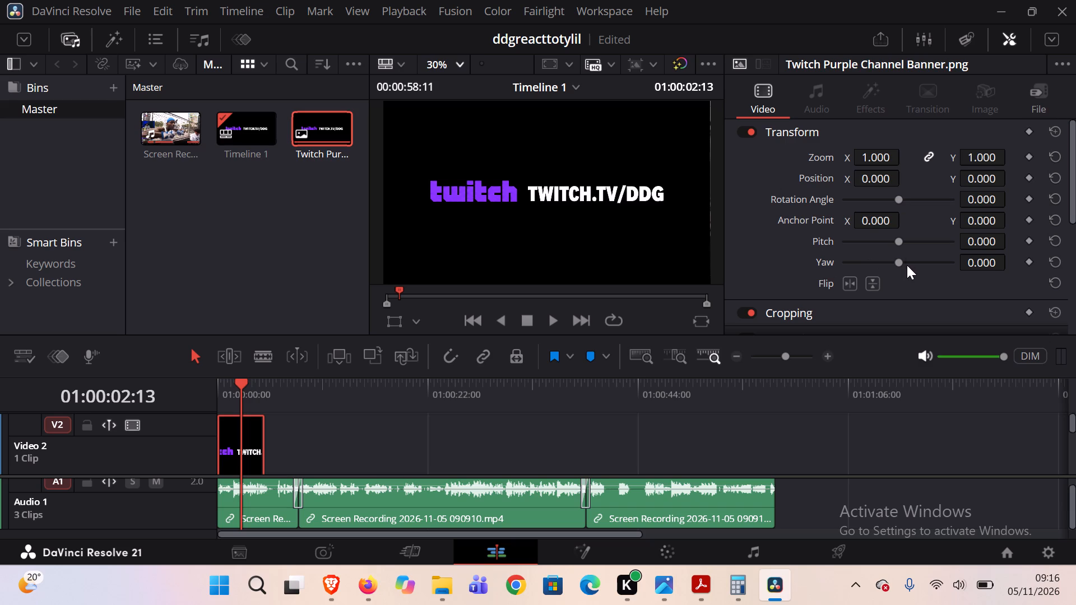
scroll(905, 258, down, 1)
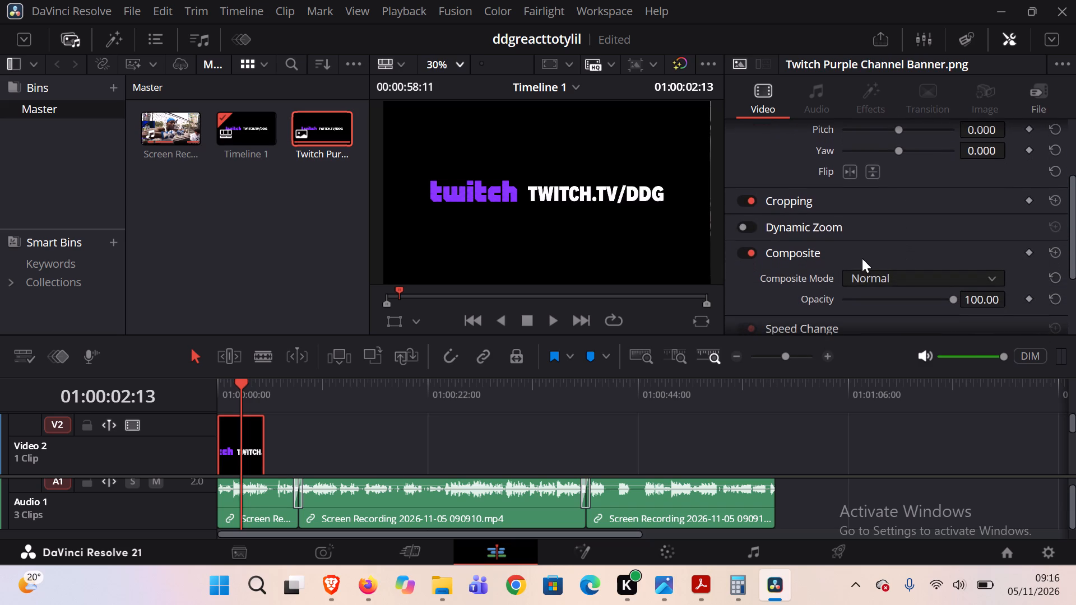
click(934, 196)
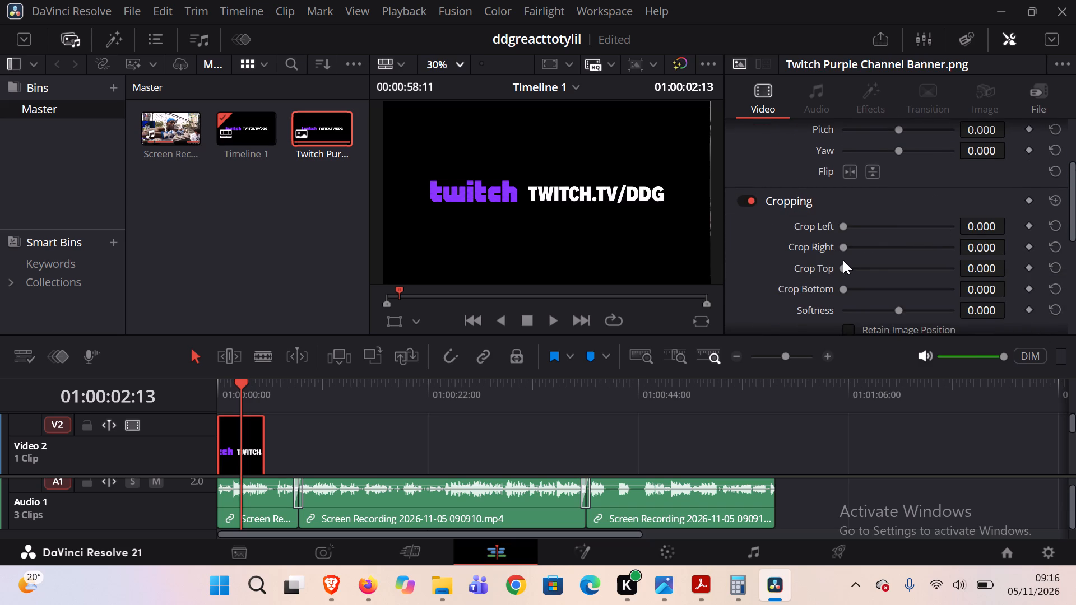
drag(843, 264, 886, 266)
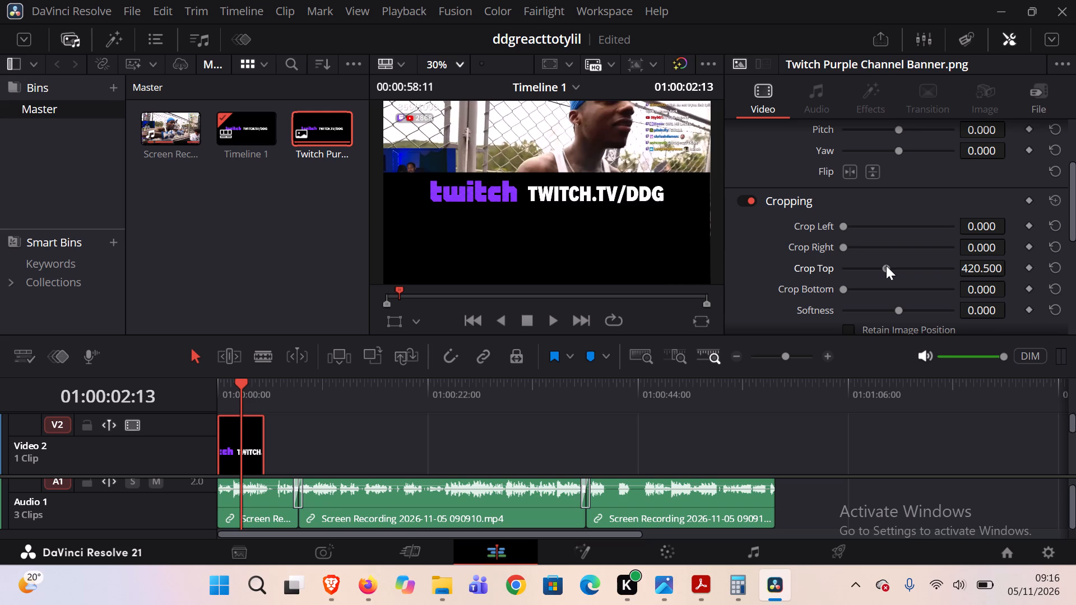
drag(886, 266, 888, 266)
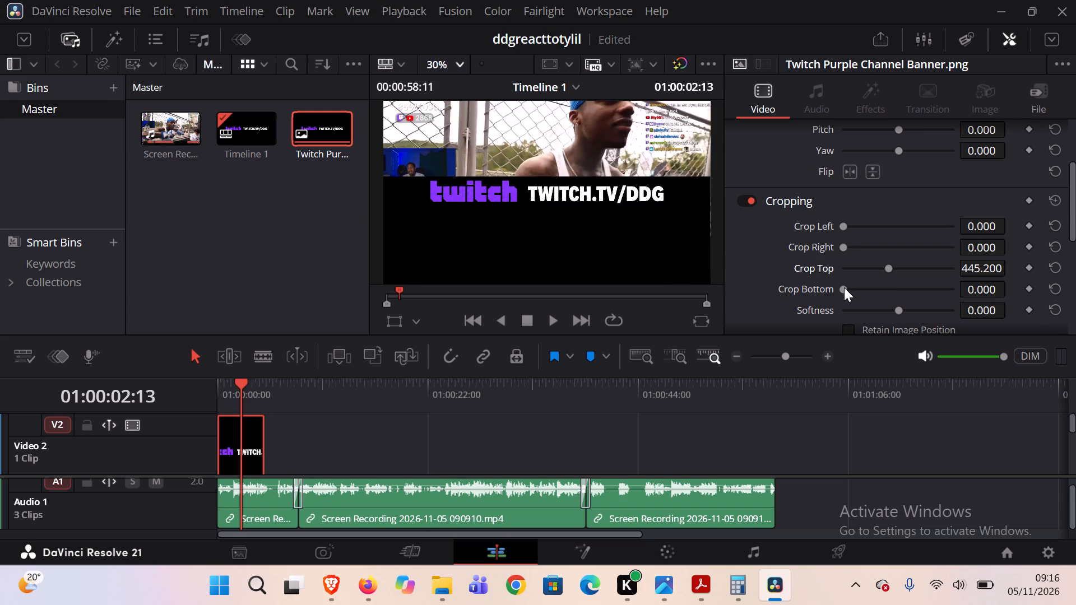
drag(844, 287, 888, 285)
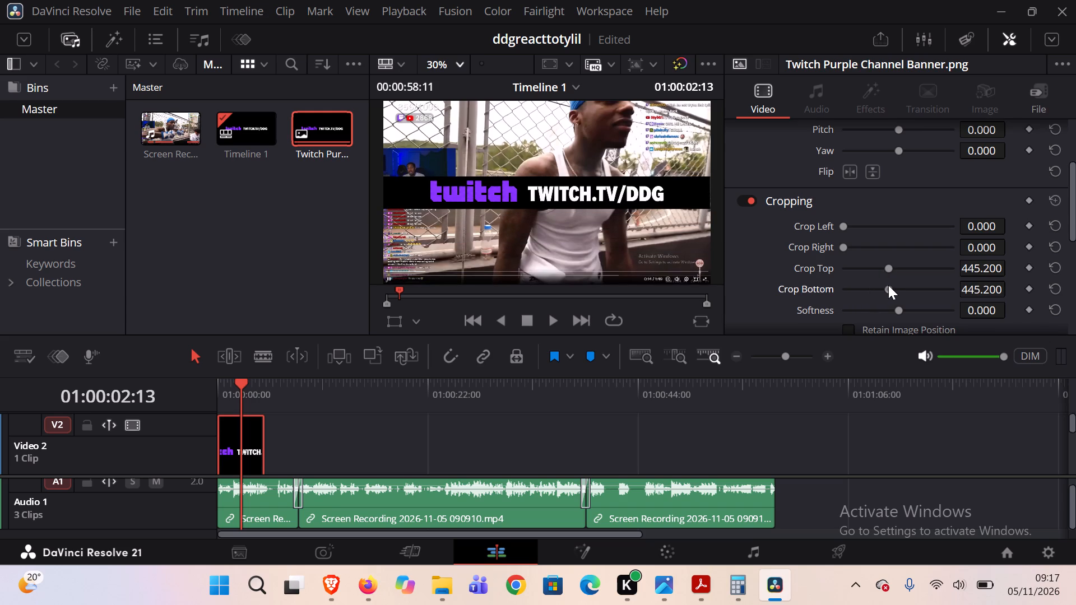
drag(888, 285, 892, 285)
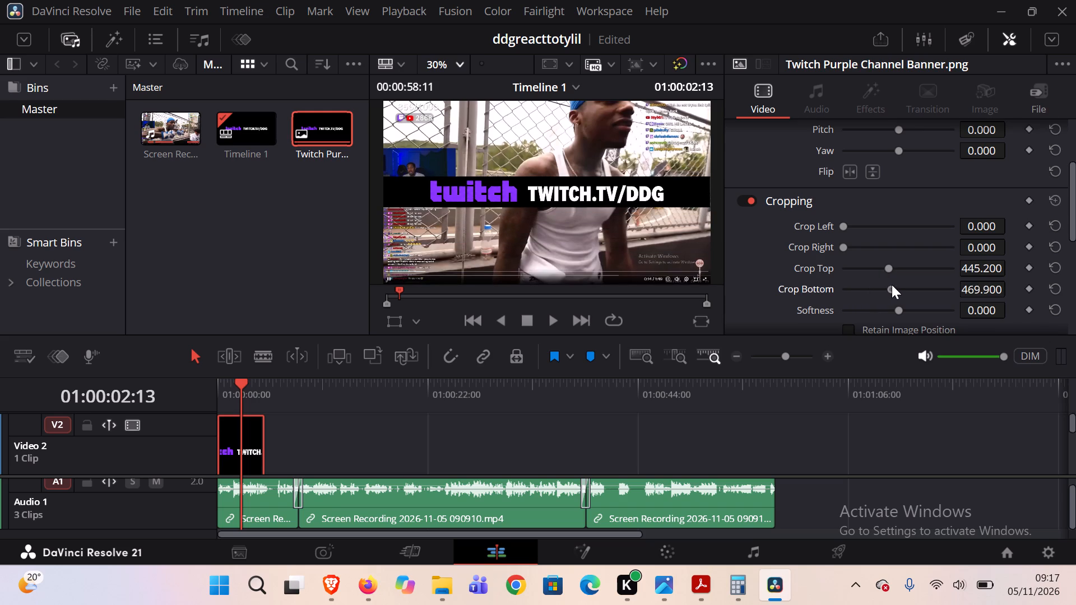
drag(892, 285, 889, 289)
Lower the banner strip to the bottom edge of the frame by setting its Position Y to -473.
scroll(917, 245, up, 2)
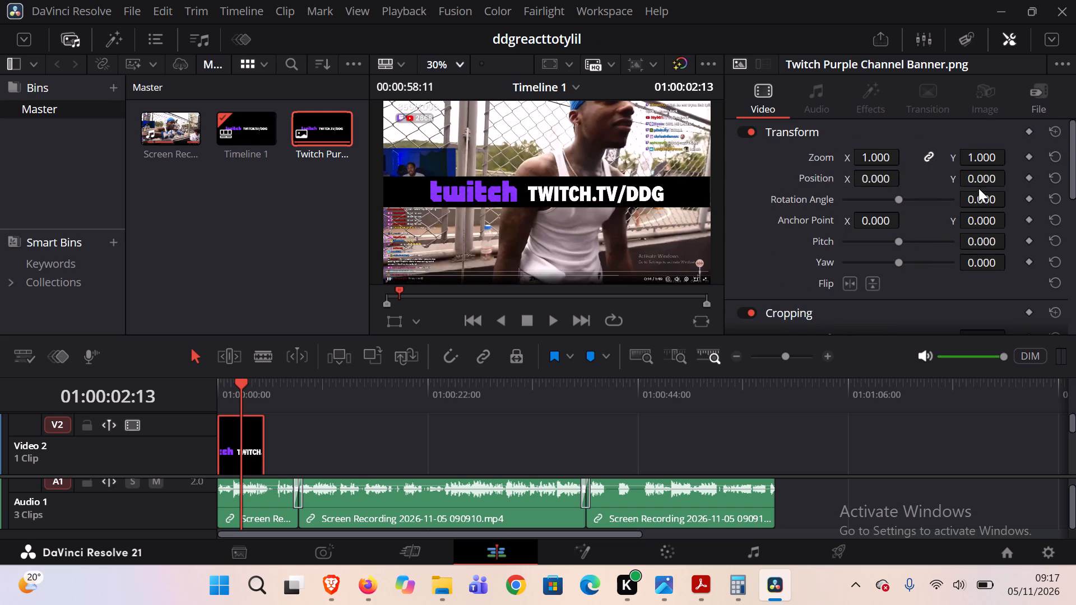
drag(988, 179, 828, 229)
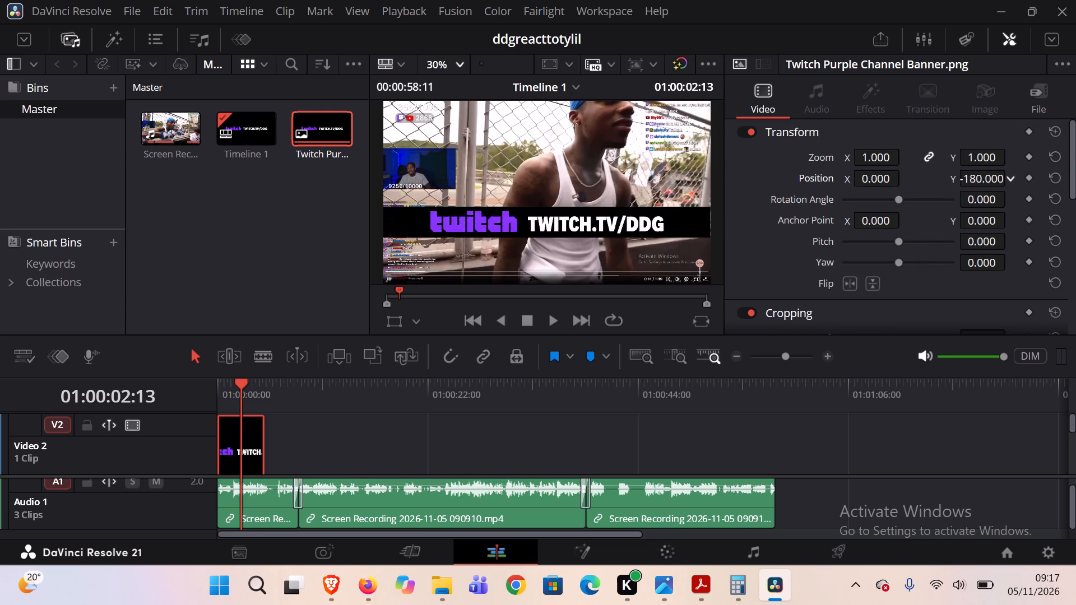
drag(828, 229, 637, 304)
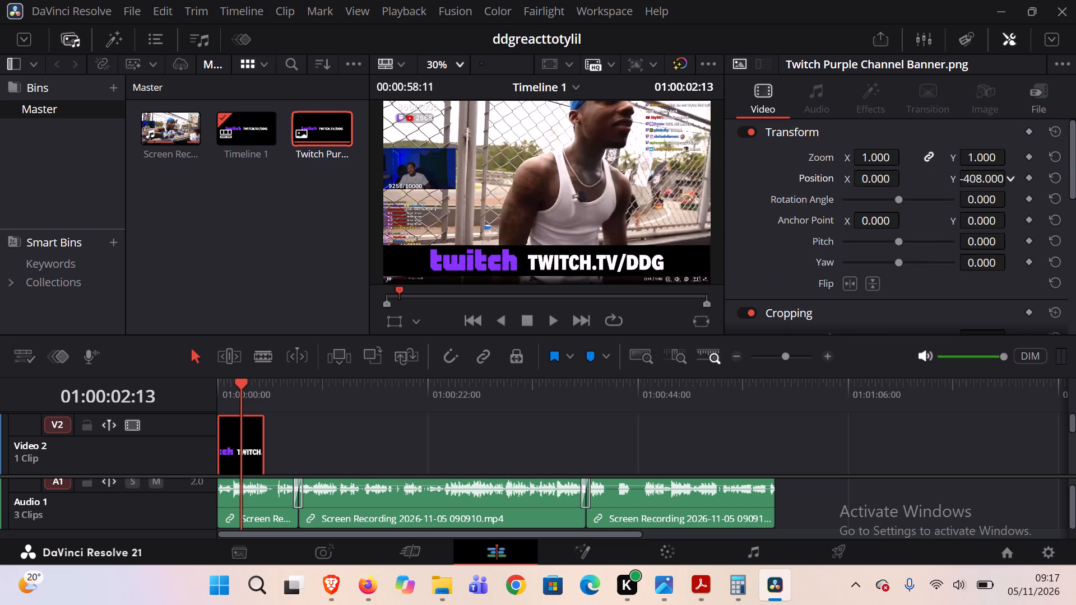
drag(637, 304, 613, 310)
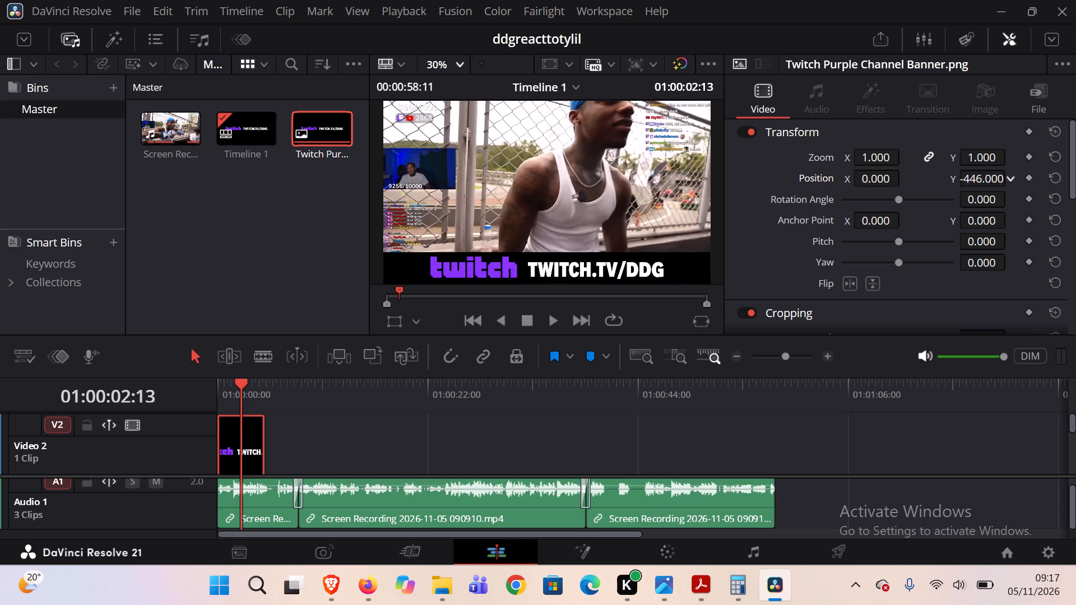
drag(613, 310, 593, 318)
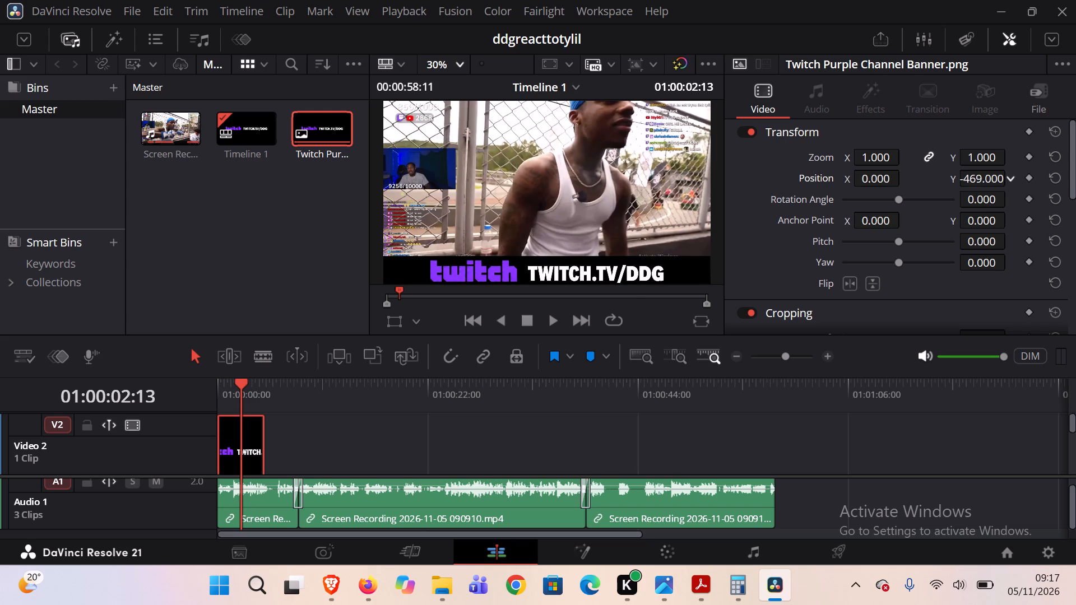
drag(593, 318, 596, 317)
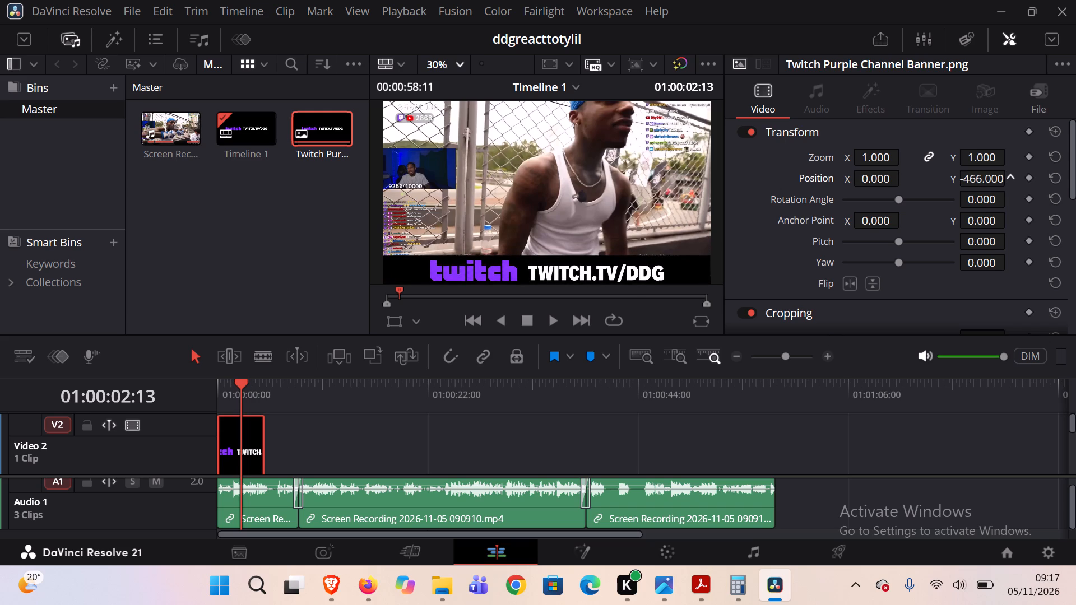
drag(596, 317, 597, 317)
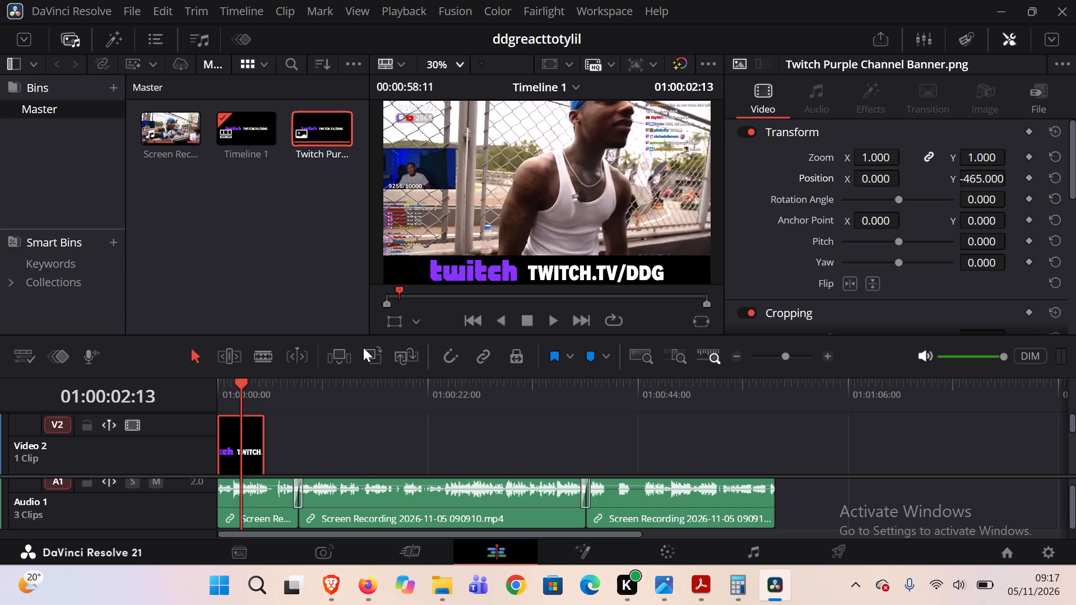
drag(981, 182, 975, 182)
Copy the adjusted banner clip and paste twelve copies end to end on Video 2, starting at 01:00:04:25.
click(248, 427)
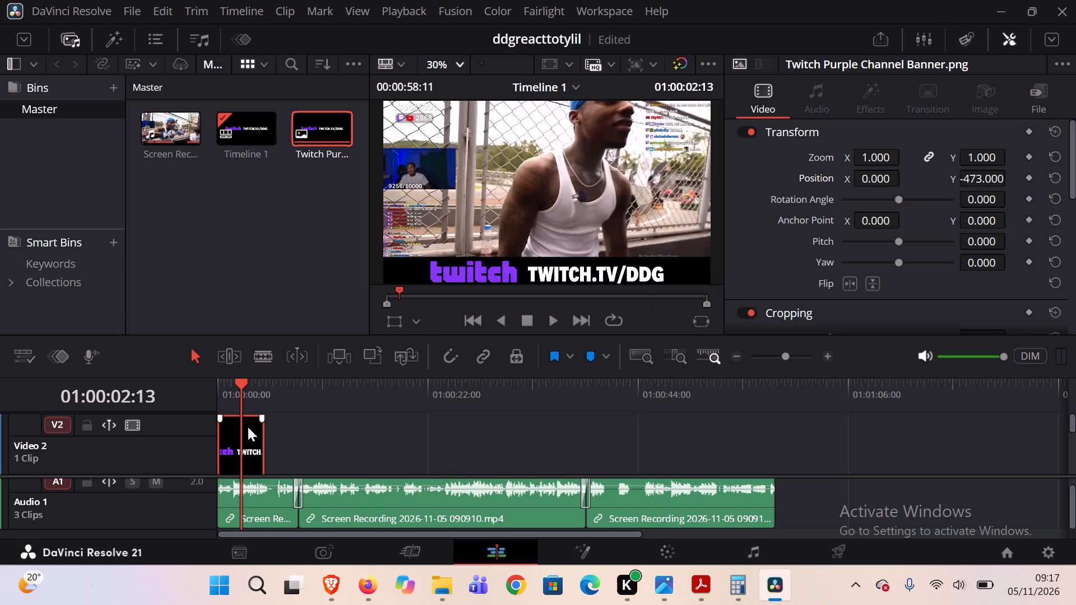
key(ctrl+c)
drag(239, 389, 254, 388)
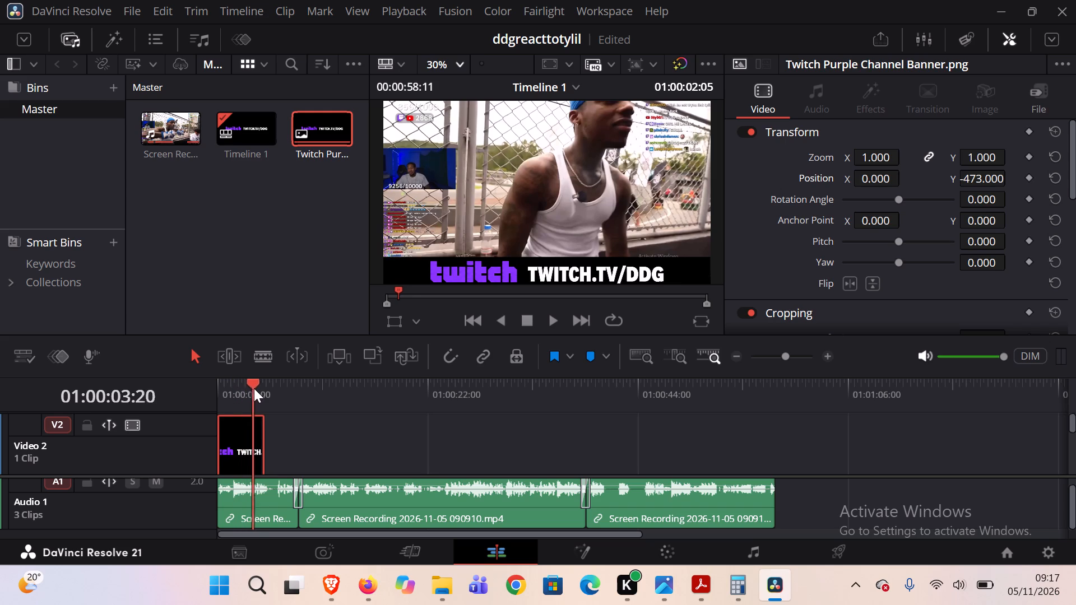
drag(254, 388, 261, 392)
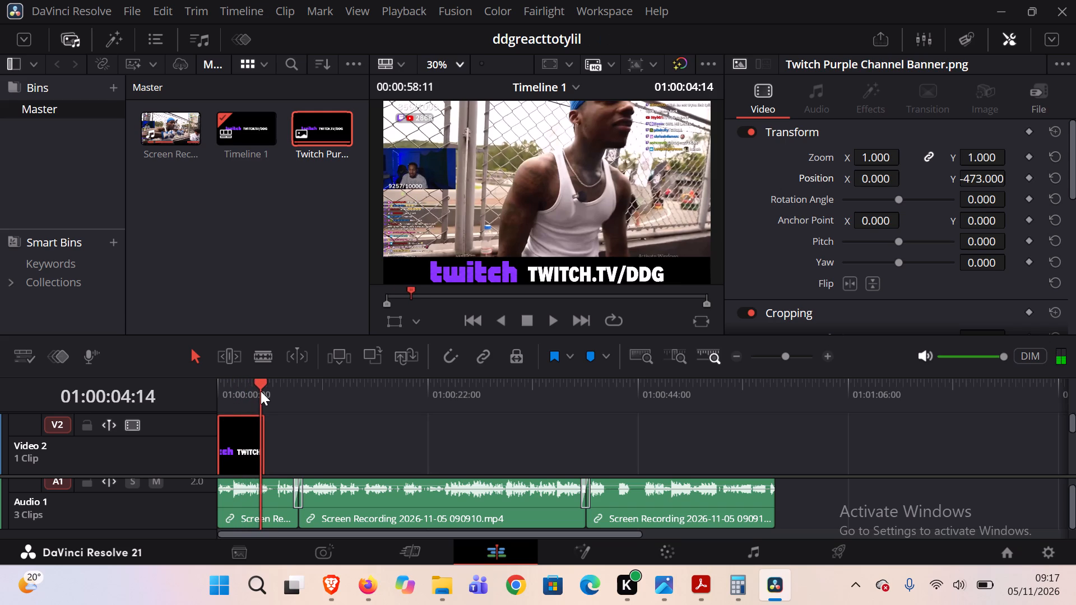
click(261, 378)
key(ctrl+v)
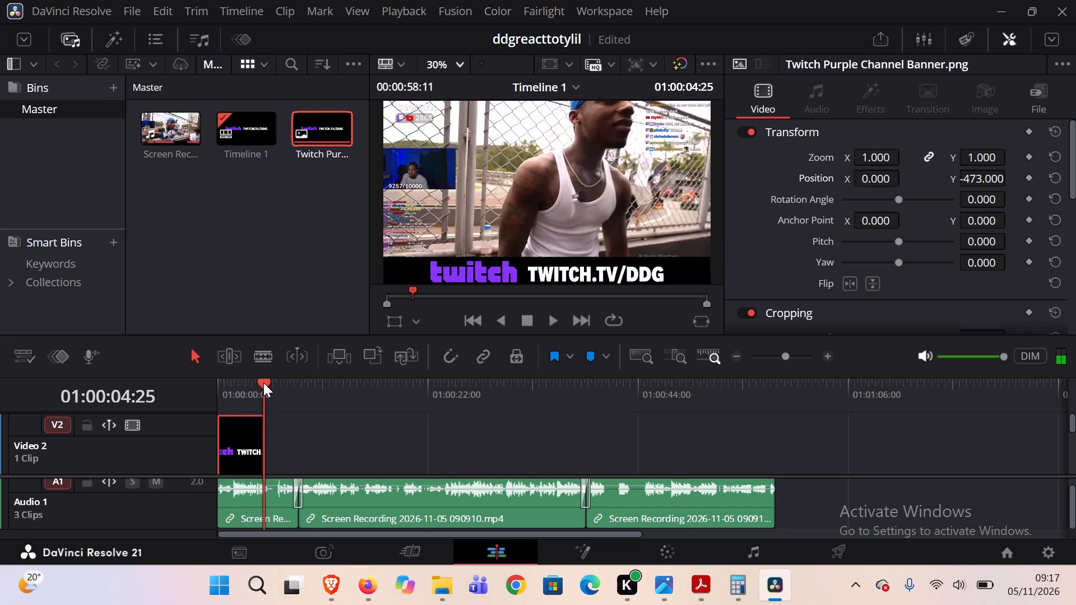
key(ctrl+v)
key(ctrl+v)
key(ctrl+v)
key(ctrl+v)
key(ctrl+v)
key(ctrl+v)
key(ctrl+v)
key(ctrl+v)
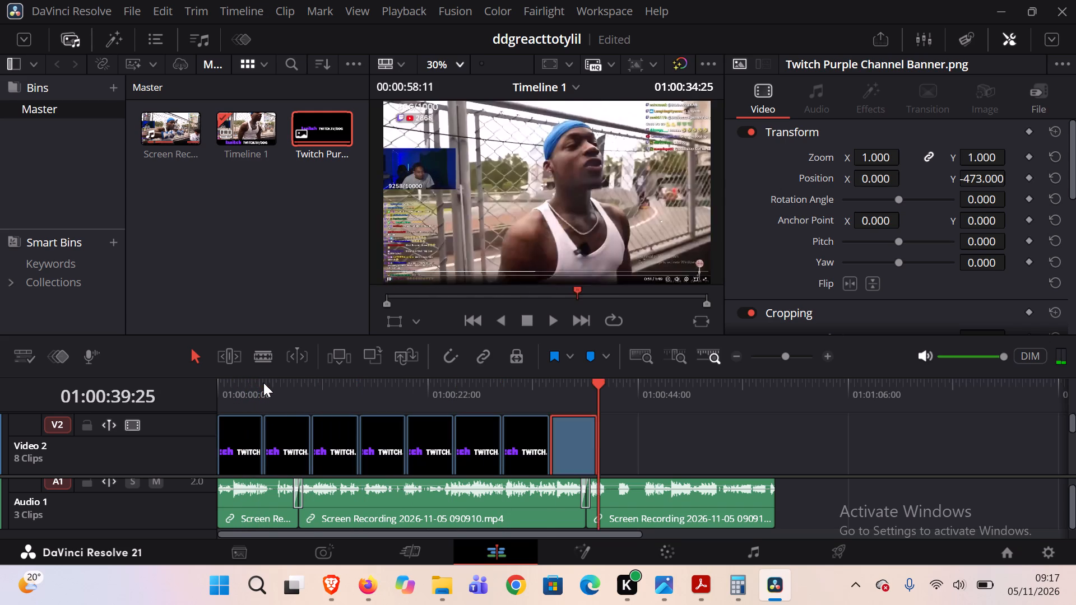
key(ctrl+v)
key(ctrl+v)
key(ctrl+v)
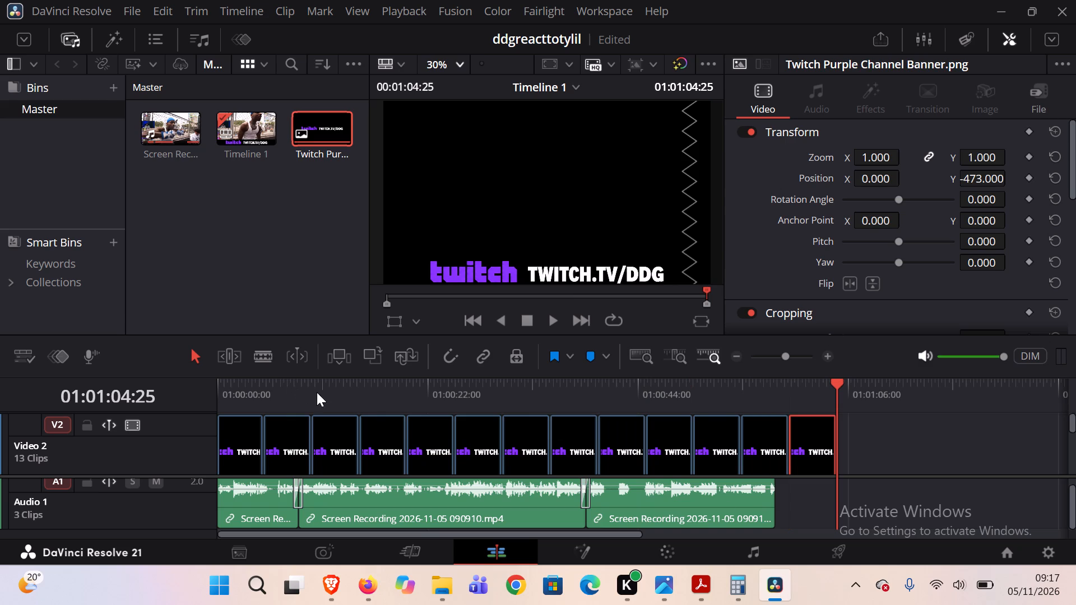
Delete the last banner copy on Video 2 that lies entirely beyond the end of the recording.
double_click(807, 433)
key(BackSpace)
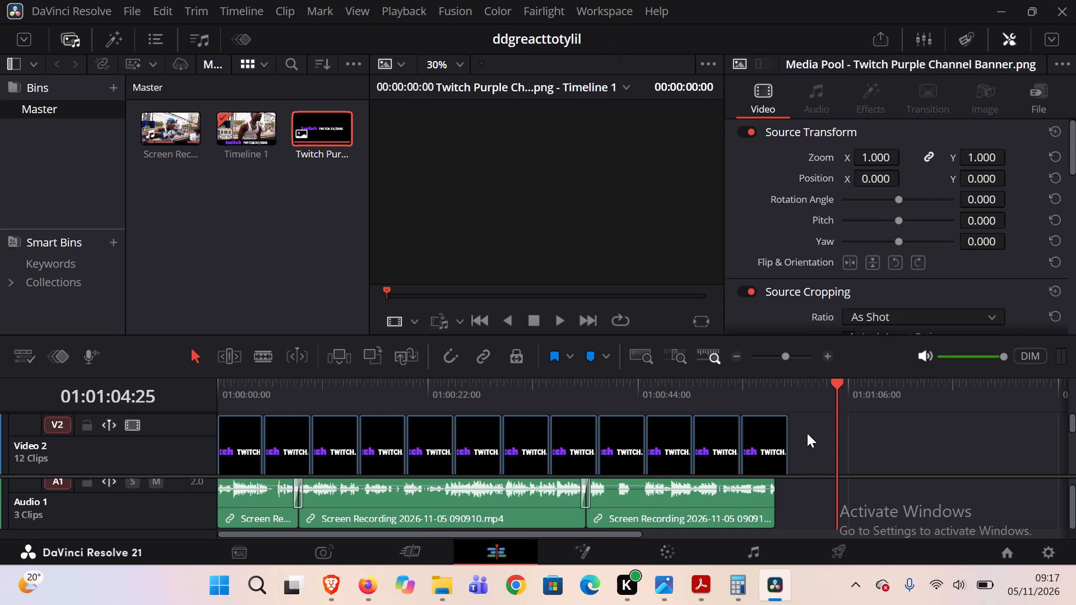
Split the last banner clip on Video 2 at 01:00:58:14, delete the excess piece, and play back from 01:00:41:12 to check.
drag(837, 384, 778, 395)
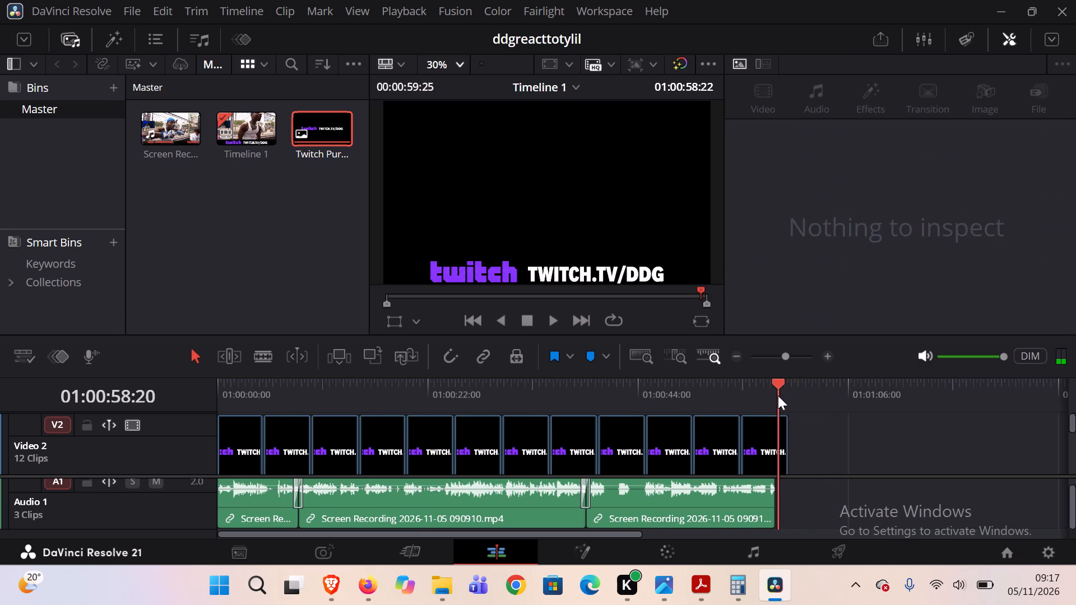
drag(778, 395, 776, 395)
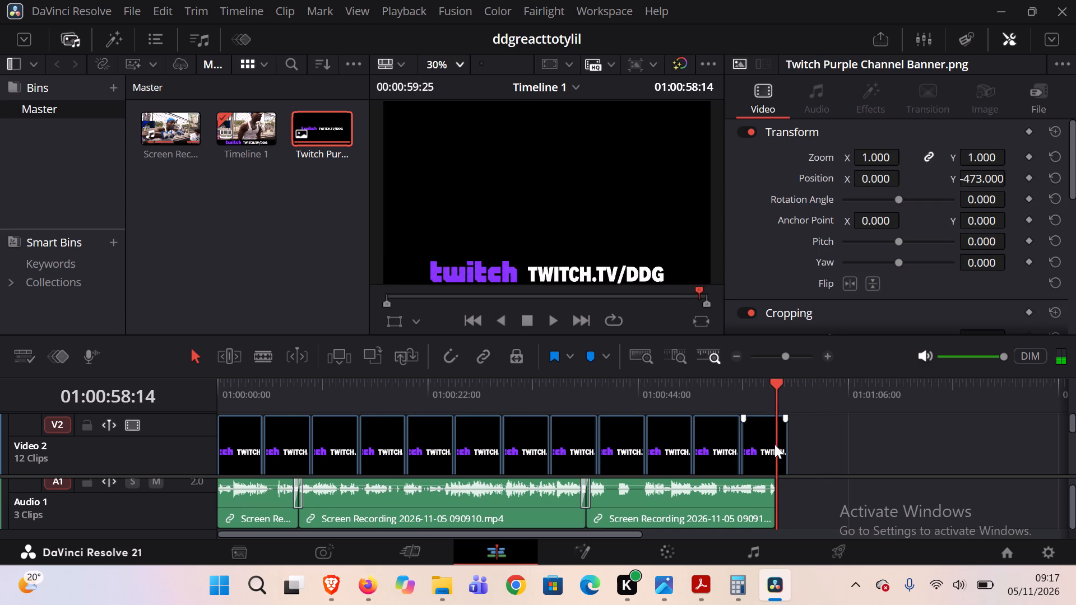
click(780, 453)
key(ctrl+b)
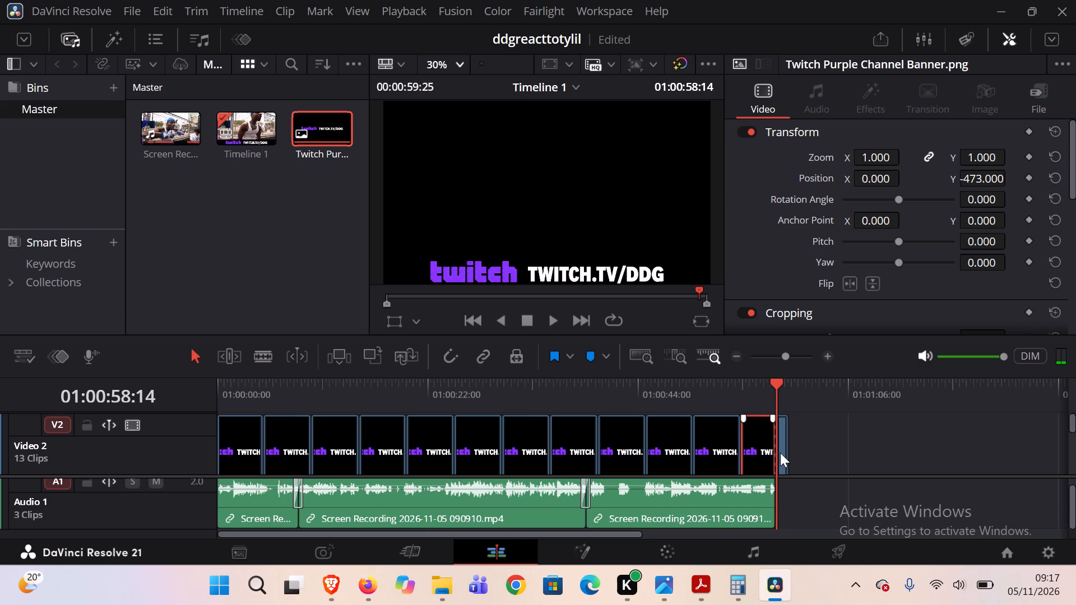
click(780, 453)
key(BackSpace)
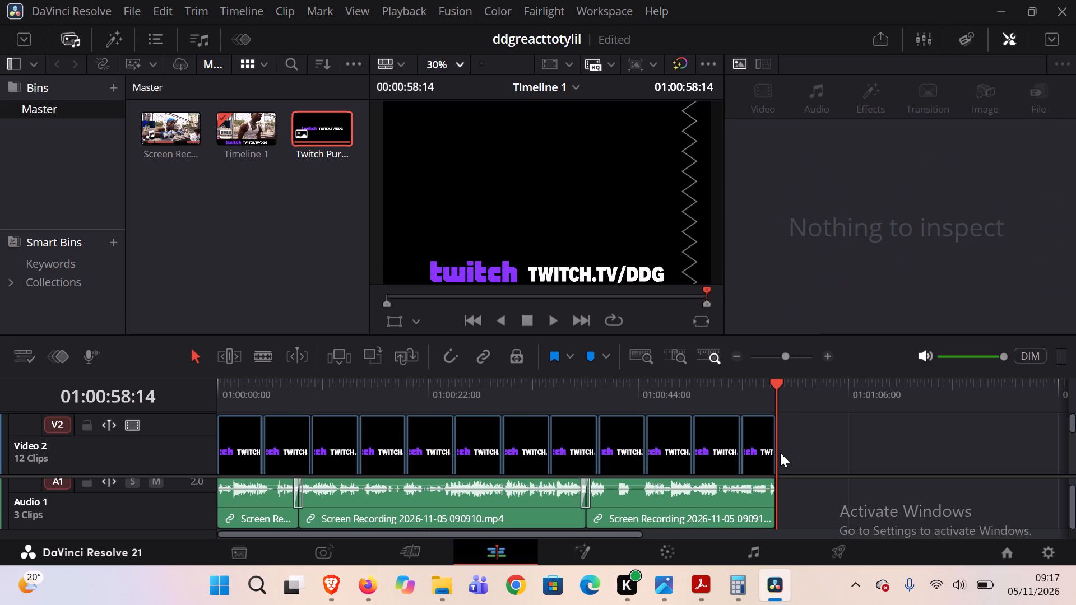
drag(776, 387, 613, 416)
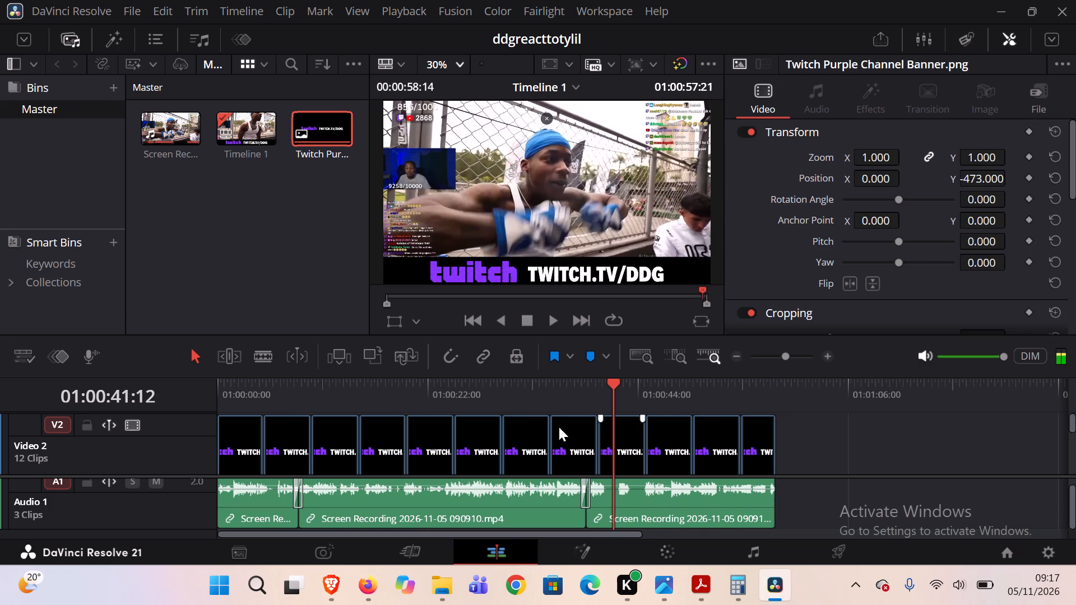
key(space)
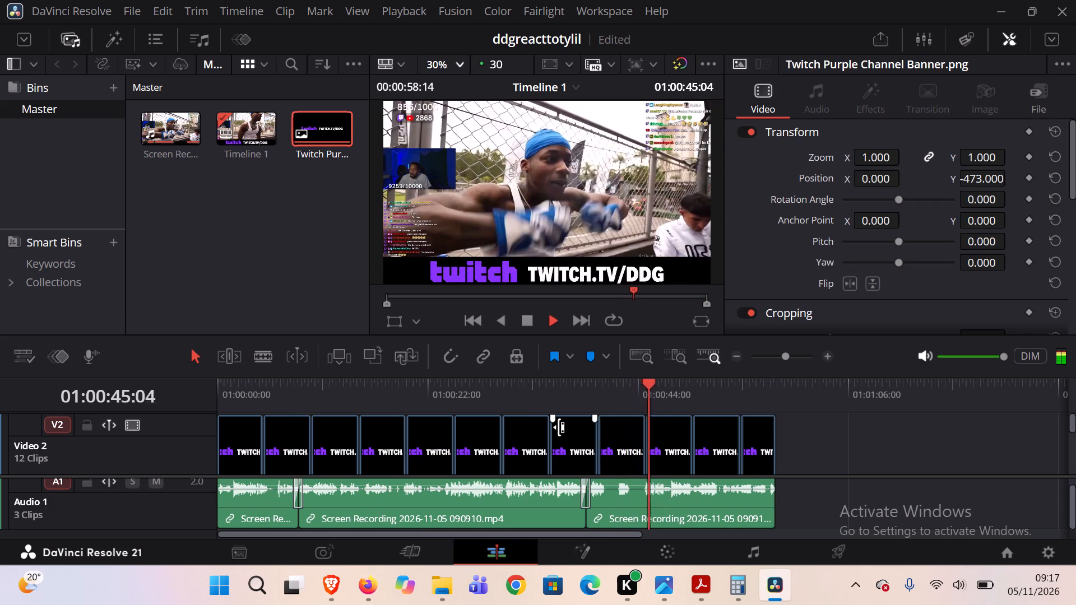
key(space)
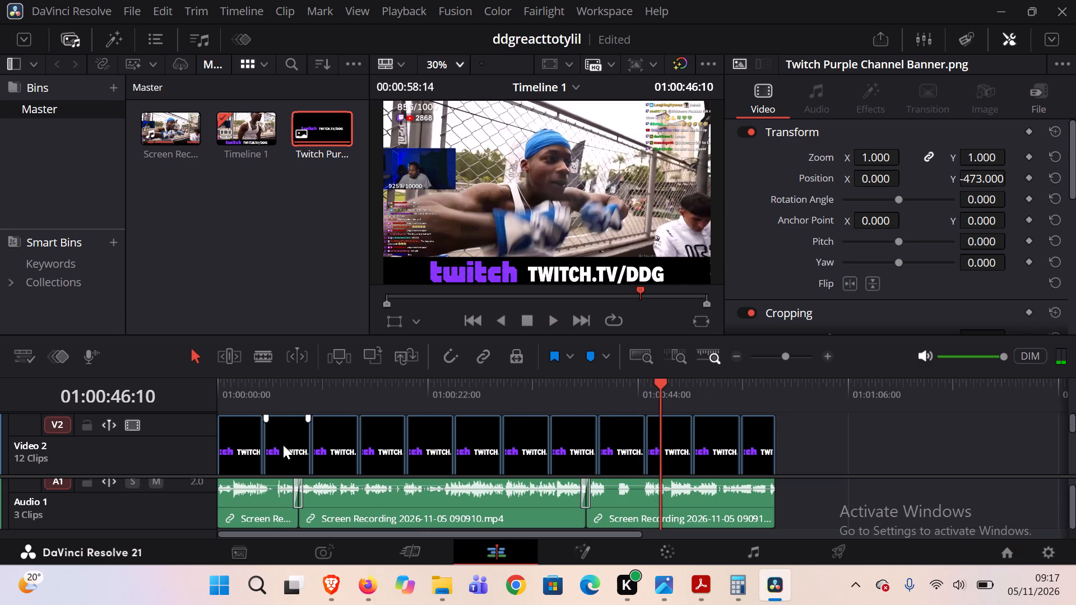
Select all twelve banner clips on Video 2 and set their cropping Softness to 0.76.
click(236, 441)
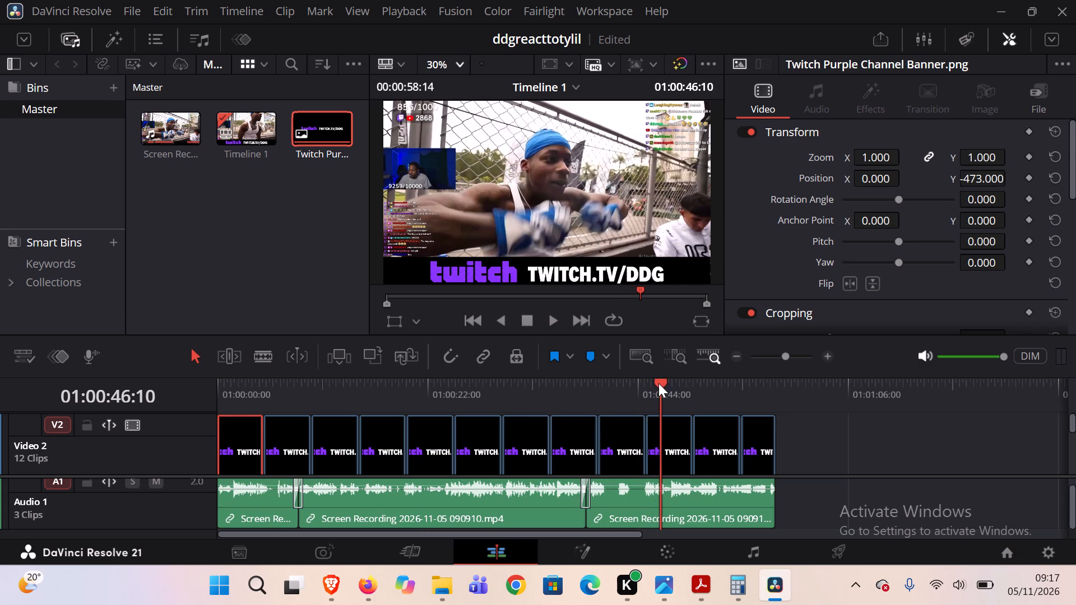
drag(658, 384, 229, 417)
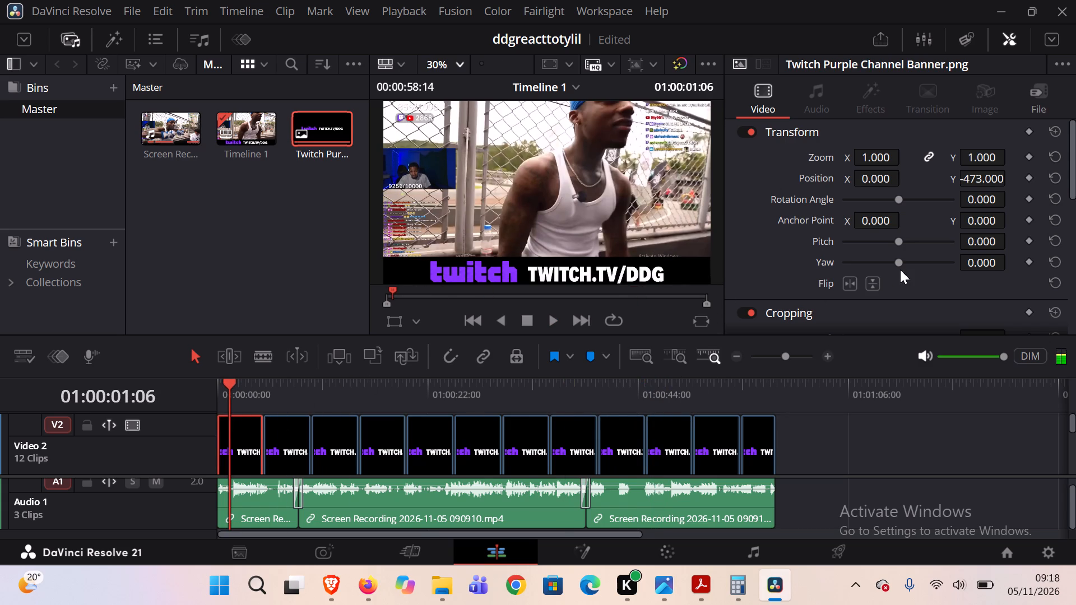
ctrl+click(283, 434)
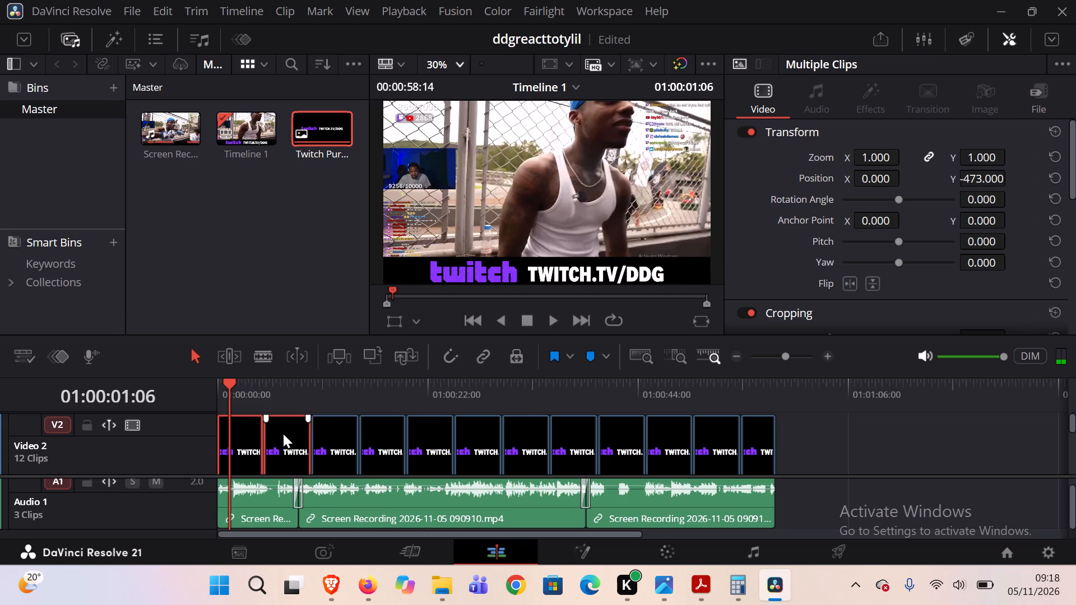
ctrl+drag(332, 435, 344, 452)
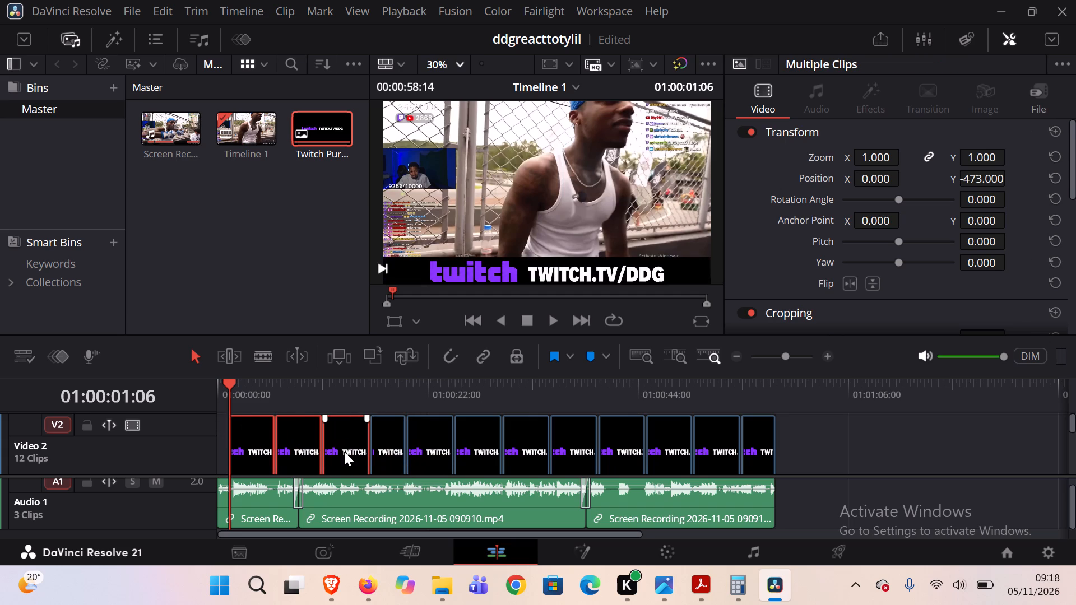
key(ctrl+z)
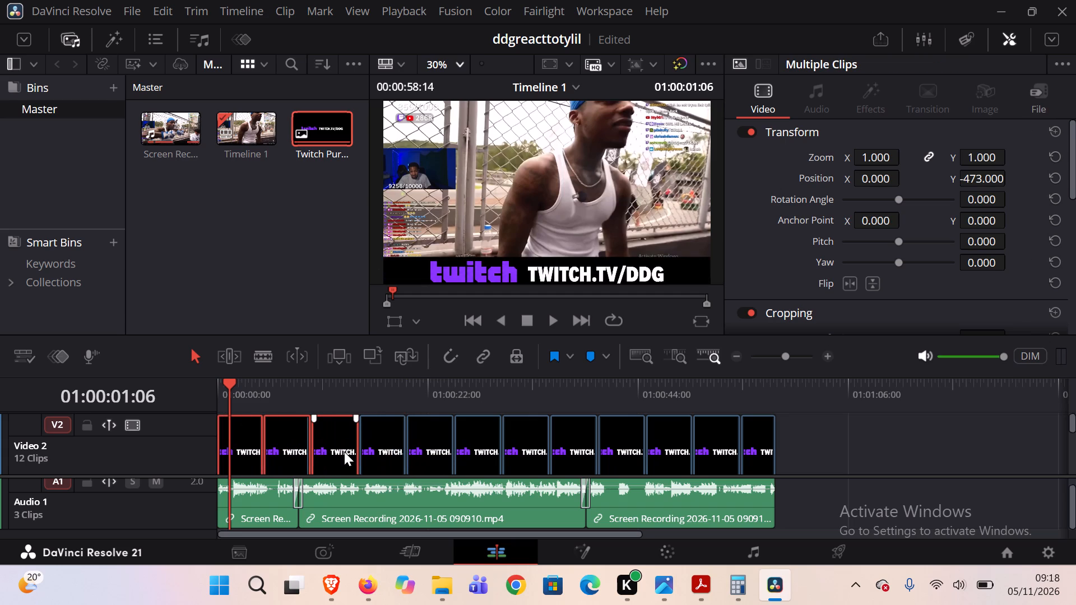
ctrl+click(377, 453)
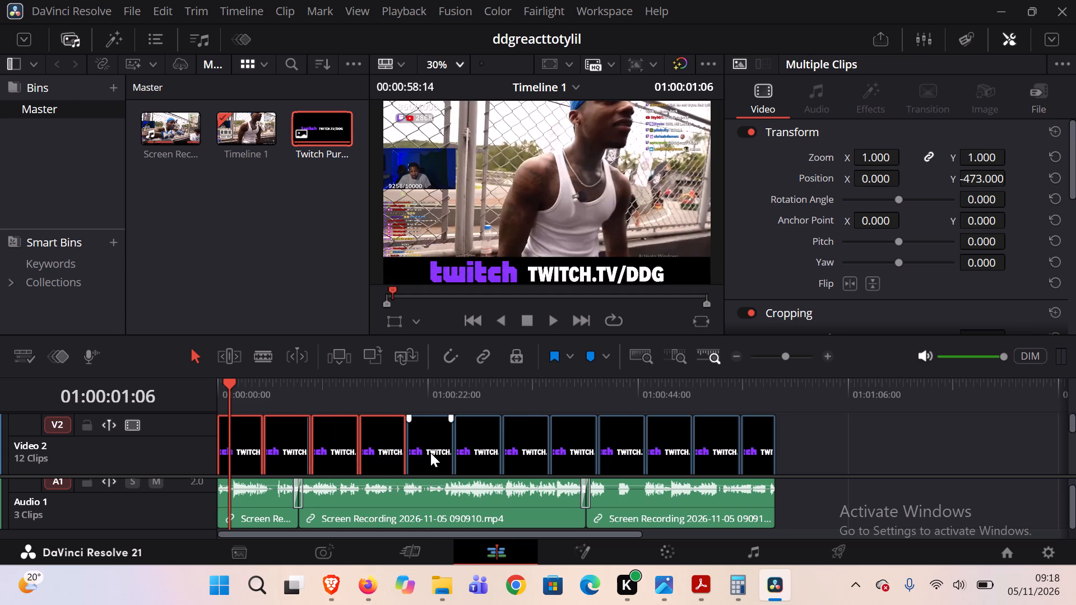
ctrl+click(430, 453)
ctrl+click(472, 448)
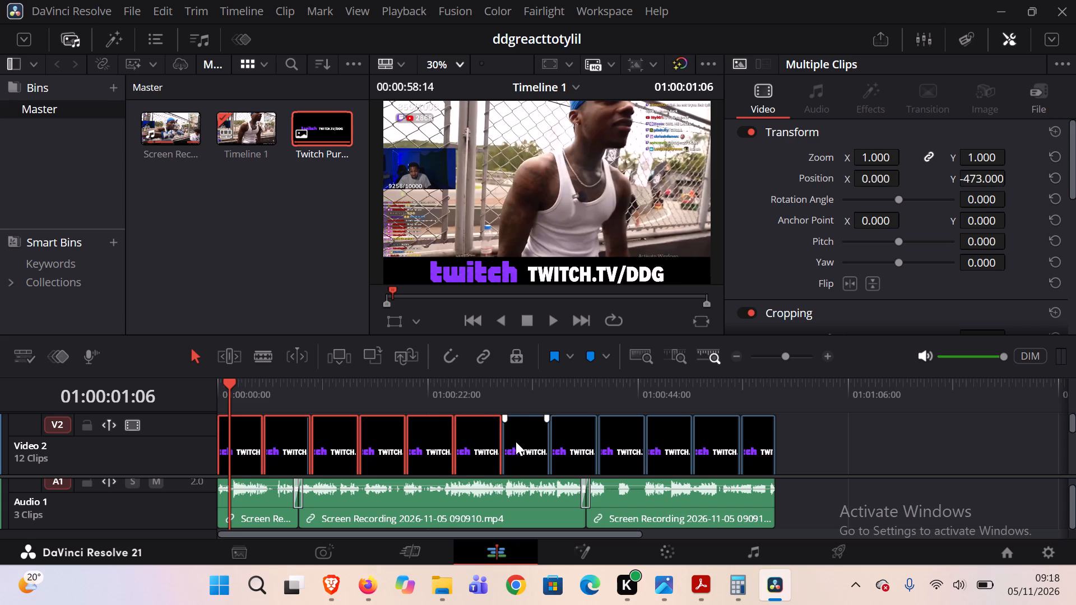
ctrl+click(516, 441)
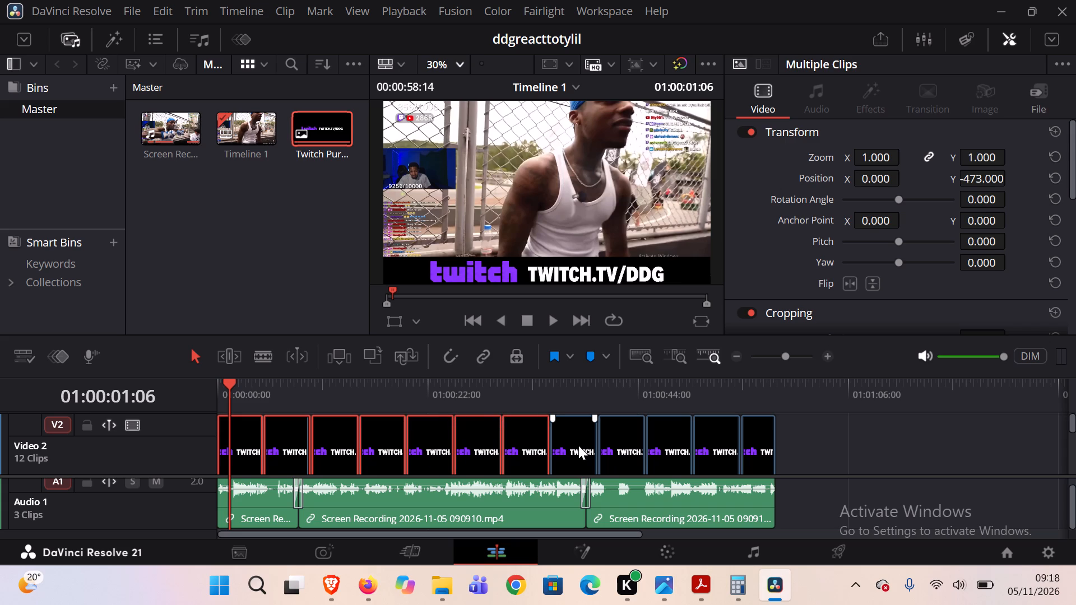
ctrl+click(578, 445)
ctrl+click(610, 439)
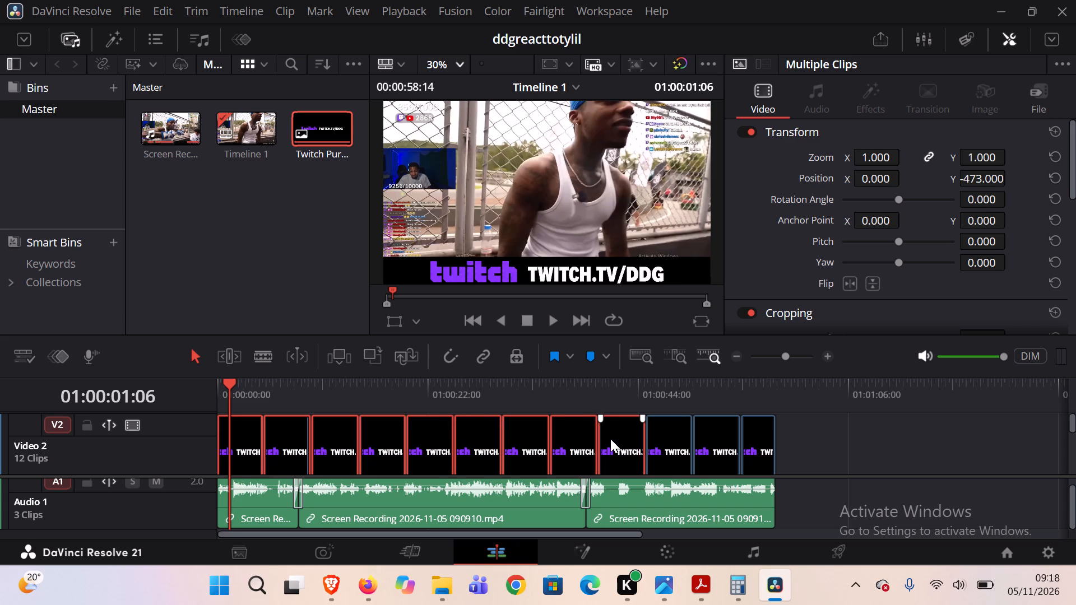
ctrl+click(658, 444)
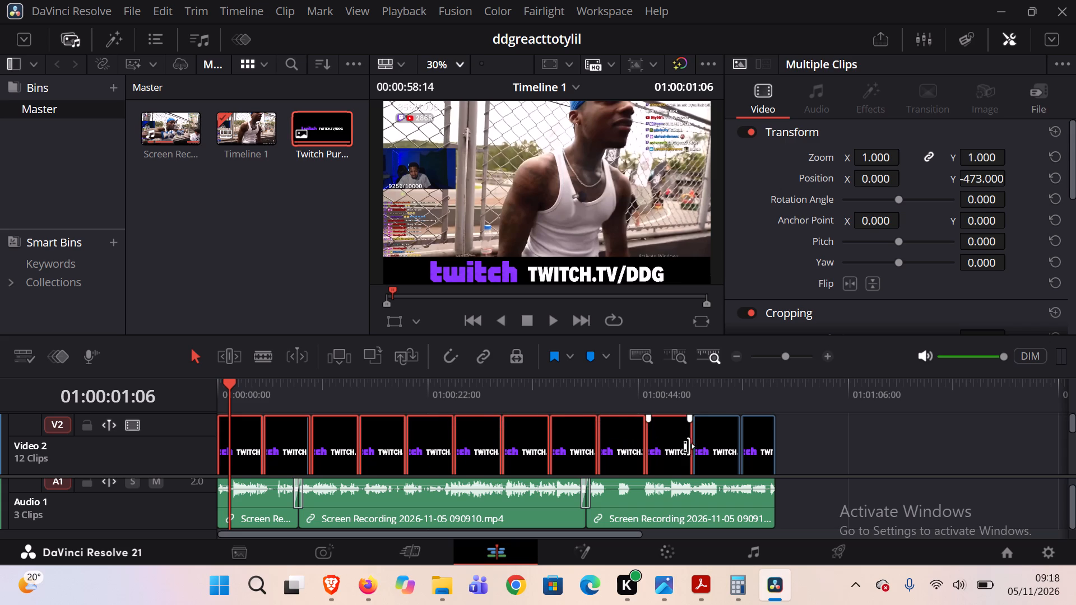
ctrl+click(717, 454)
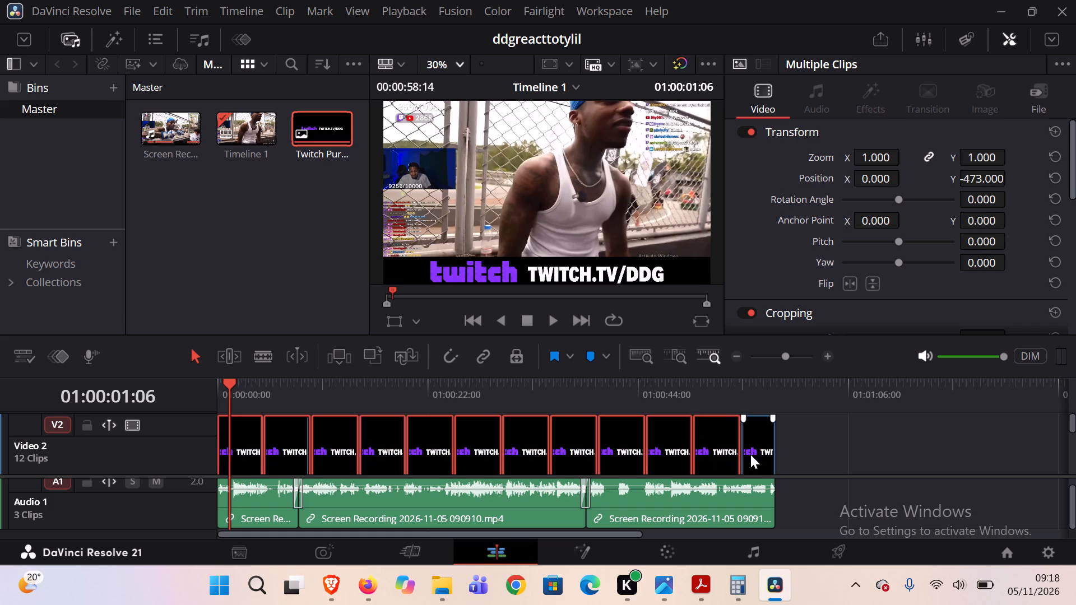
ctrl+click(750, 454)
scroll(850, 259, down, 2)
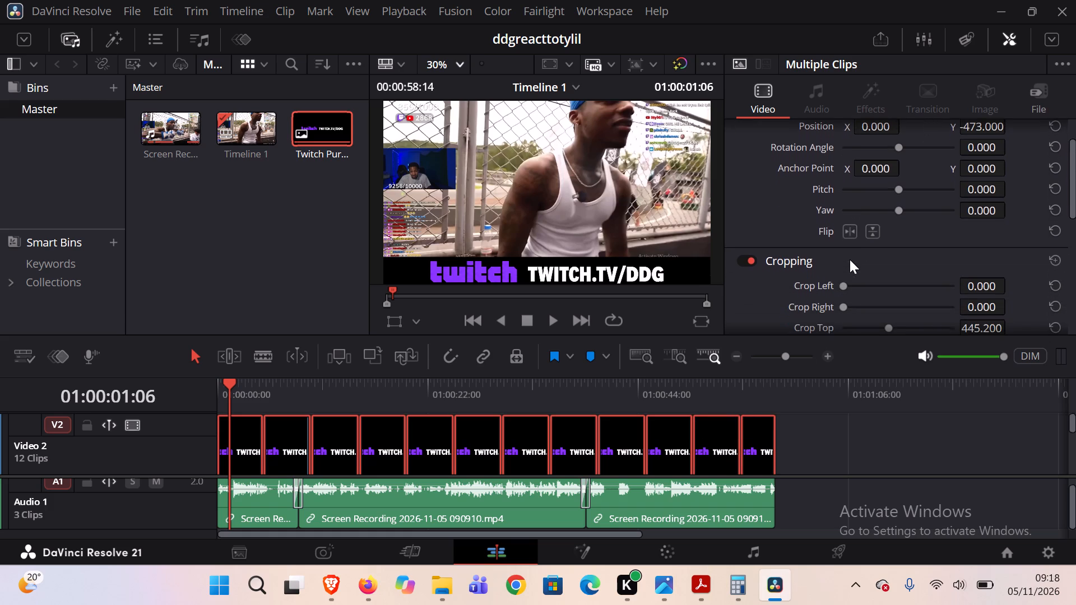
scroll(850, 259, down, 3)
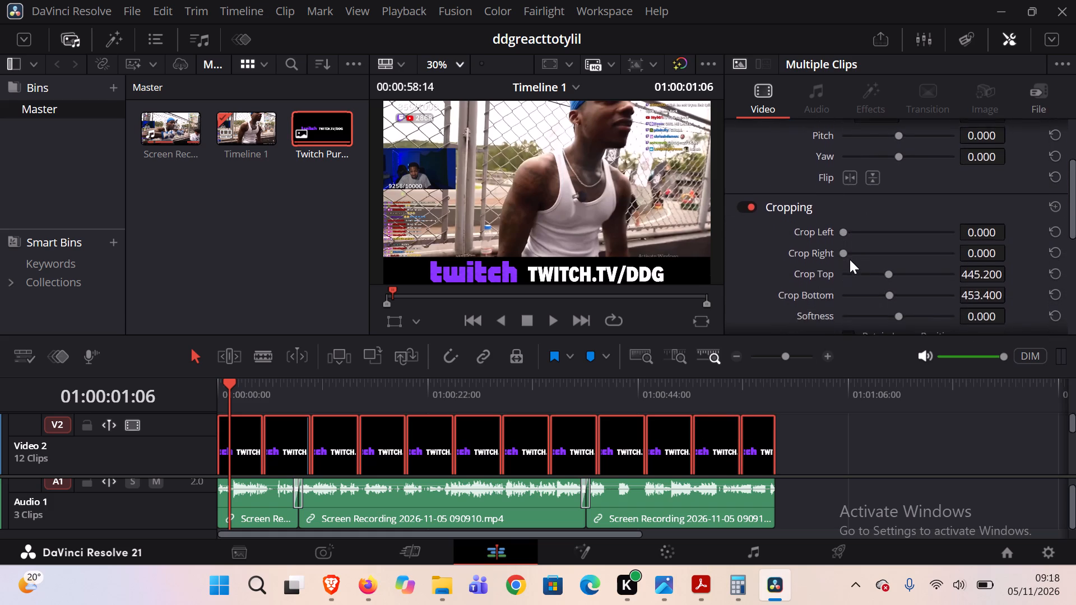
scroll(850, 259, down, 1)
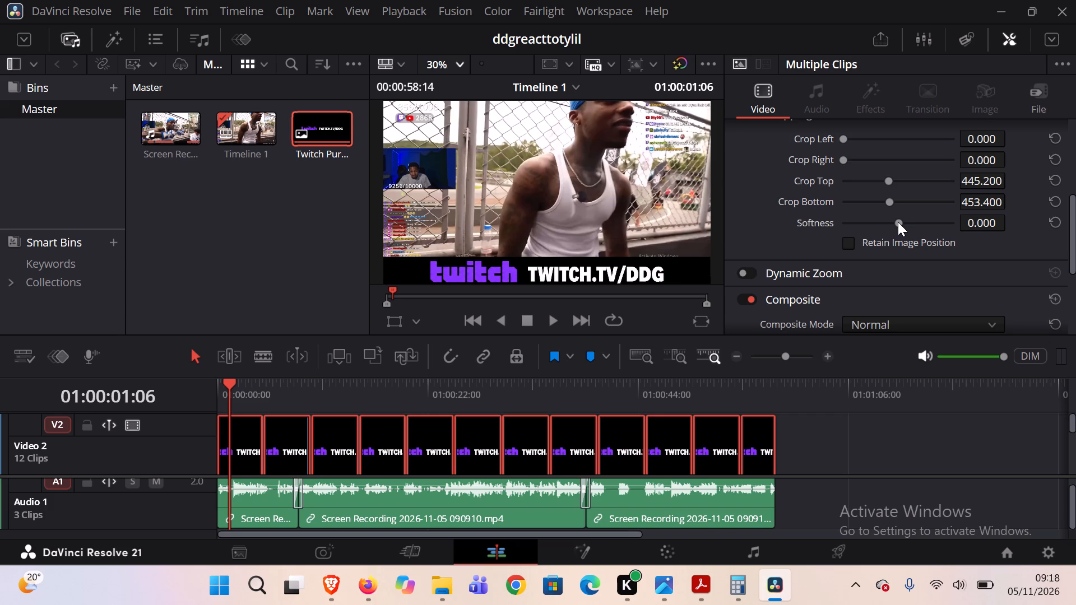
click(898, 222)
Reduce the Opacity of all the selected banner clips to 83.97 and play back the opening seconds to check the look.
scroll(897, 260, down, 1)
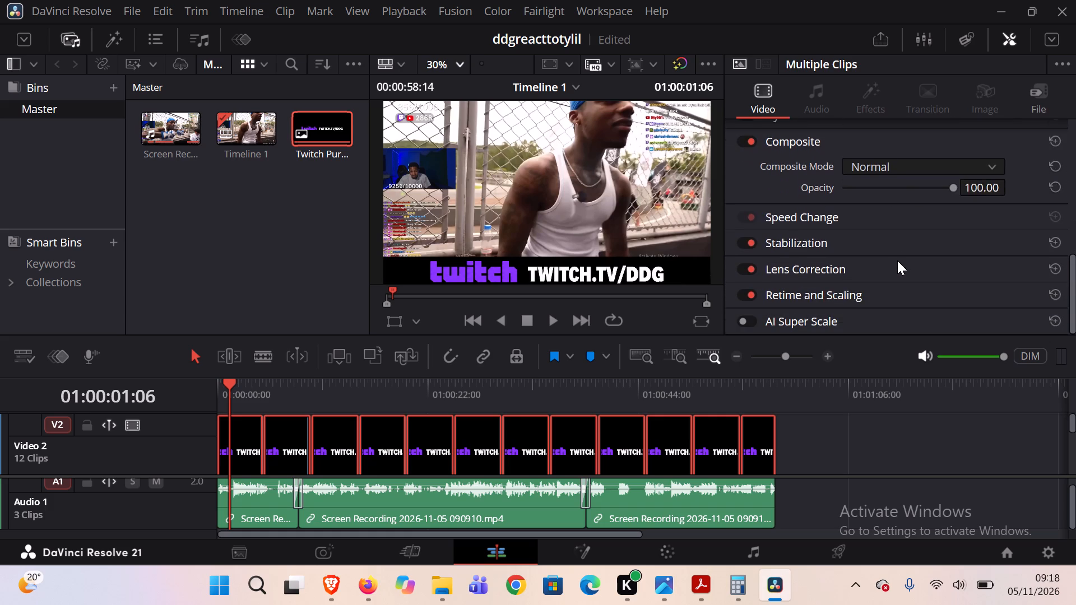
scroll(897, 260, down, 1)
scroll(897, 260, up, 1)
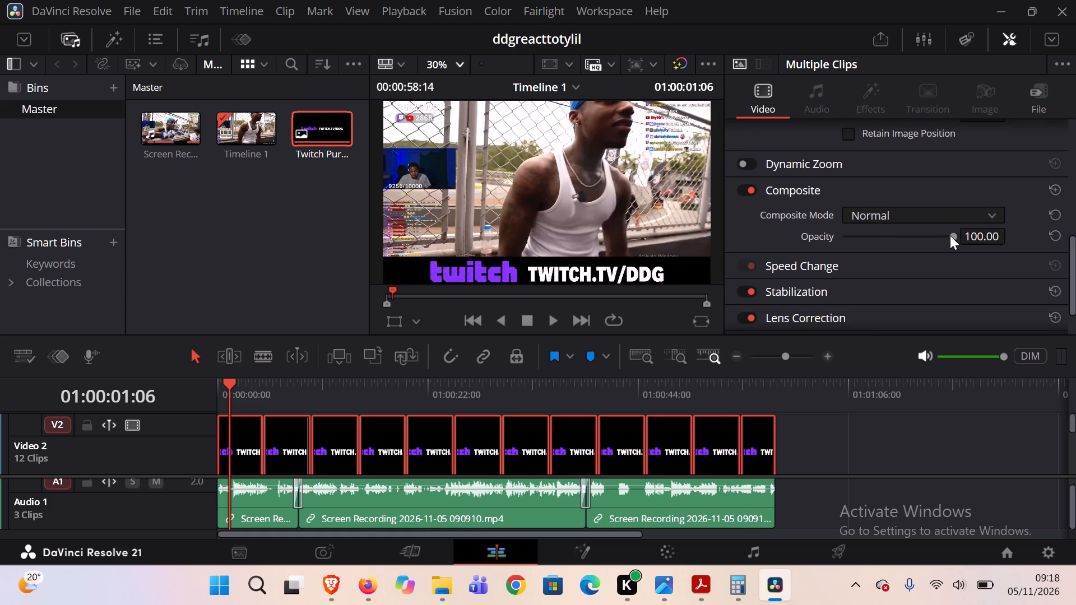
drag(950, 235, 939, 236)
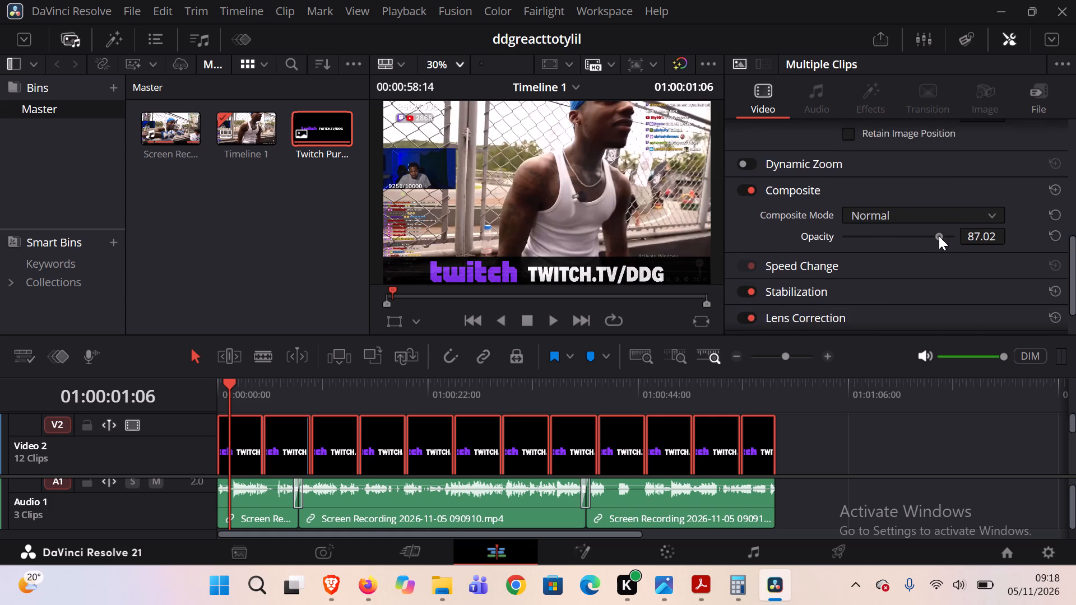
drag(939, 236, 943, 236)
drag(943, 236, 905, 241)
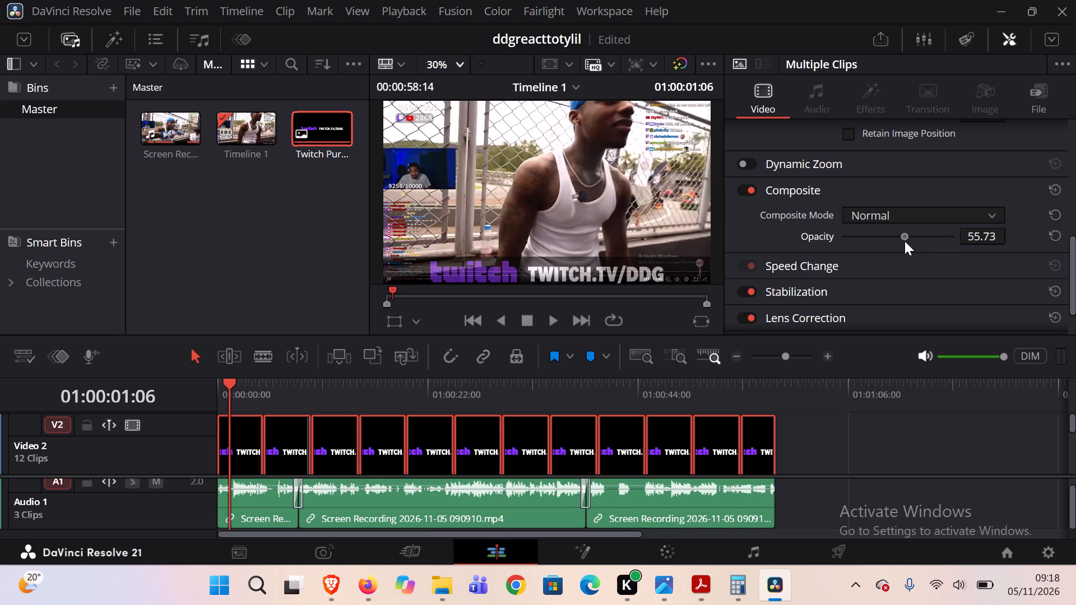
drag(905, 241, 930, 241)
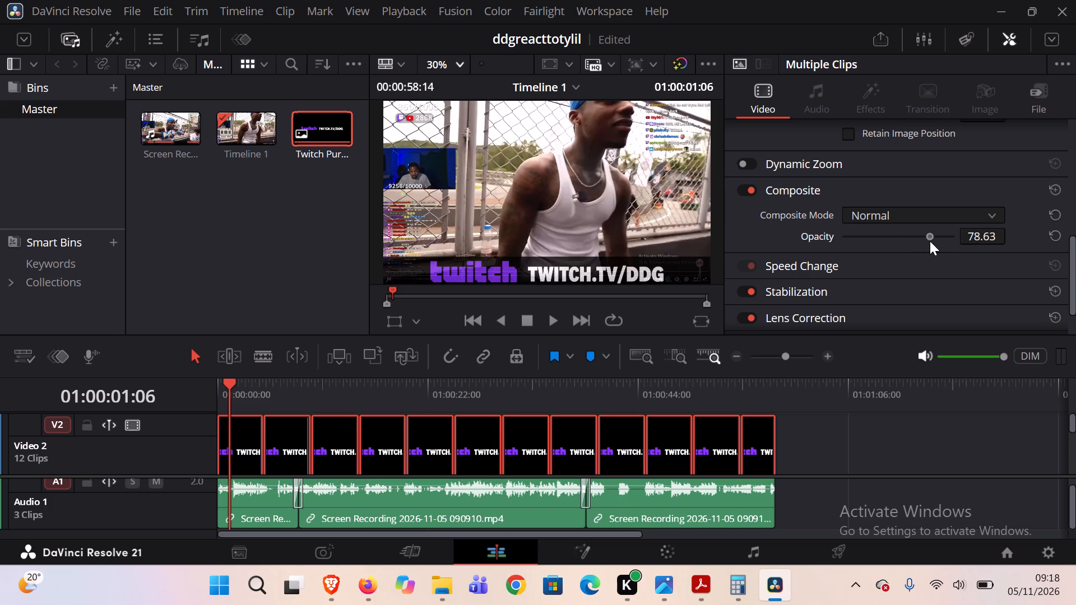
drag(930, 241, 935, 240)
key(space)
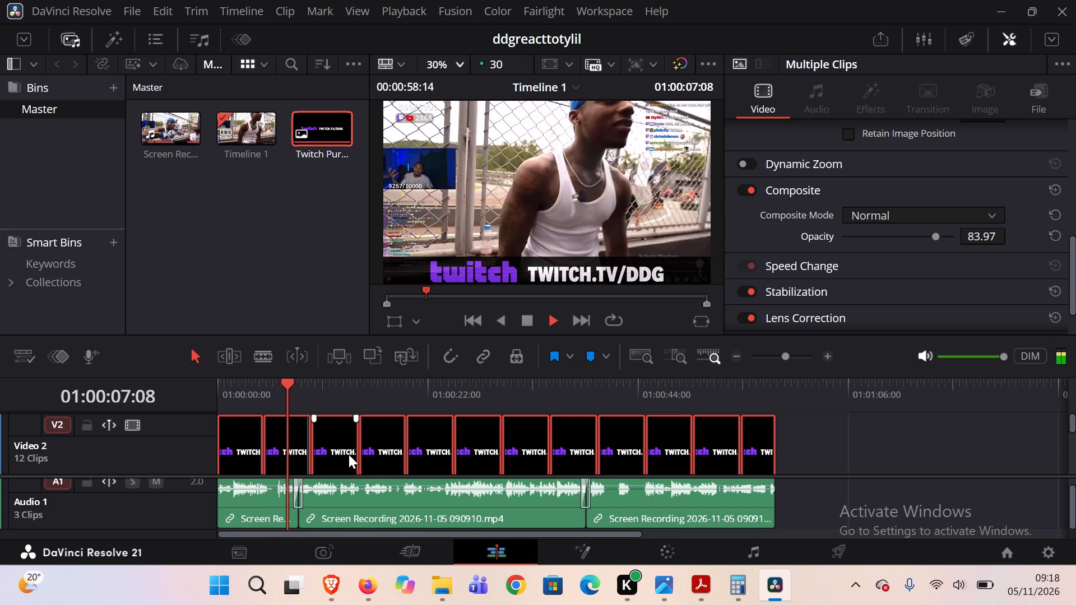
key(space)
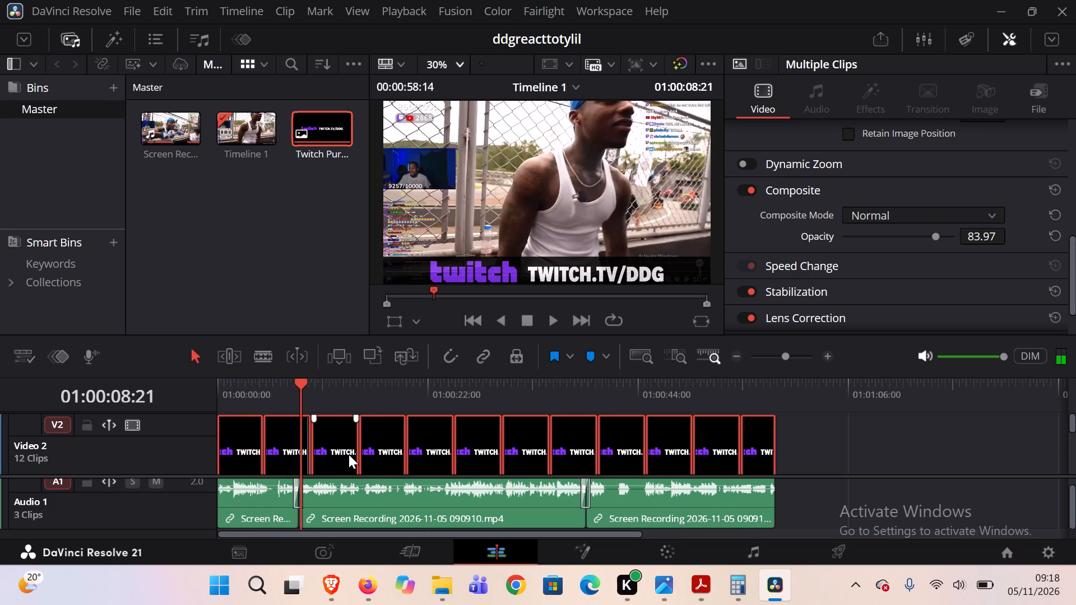
Go to the render settings on the Deliver page and choose the TikTok 1080p preset.
click(823, 552)
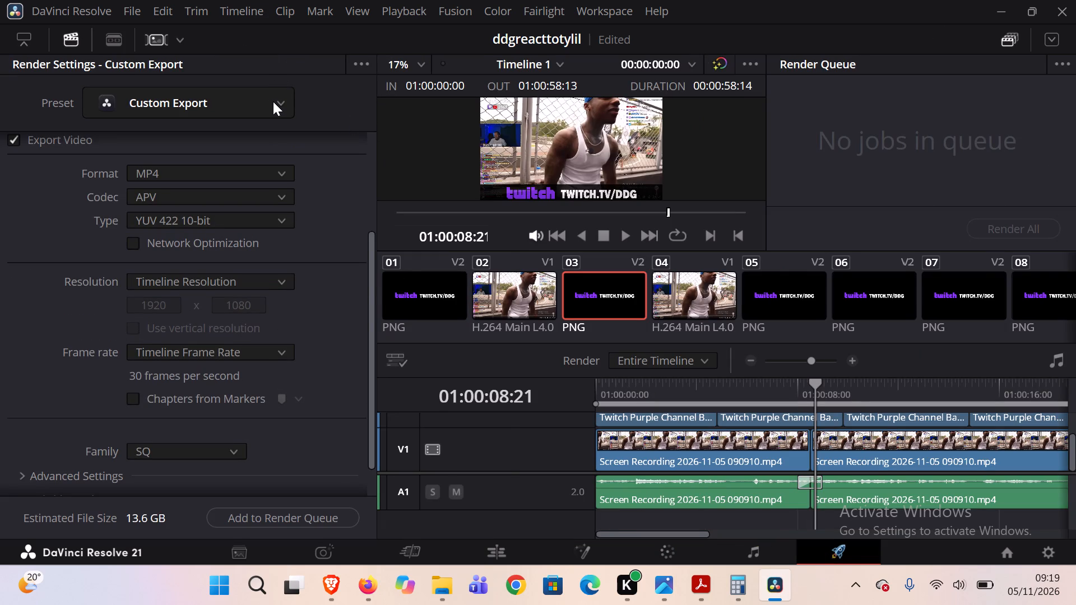
click(273, 101)
click(522, 234)
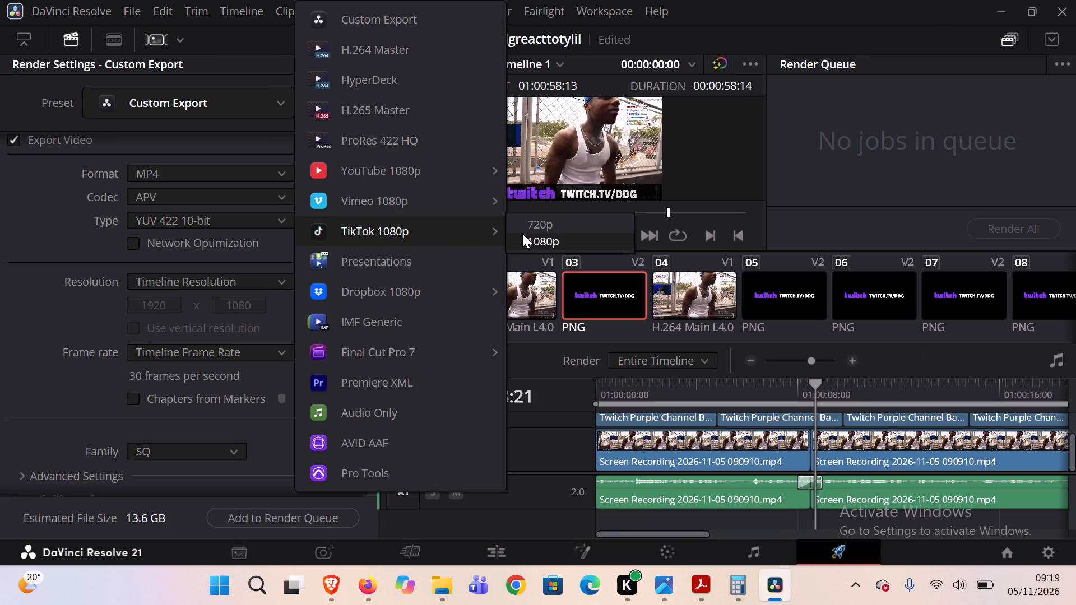
Replace the render file name with tylilddg.
scroll(300, 196, up, 3)
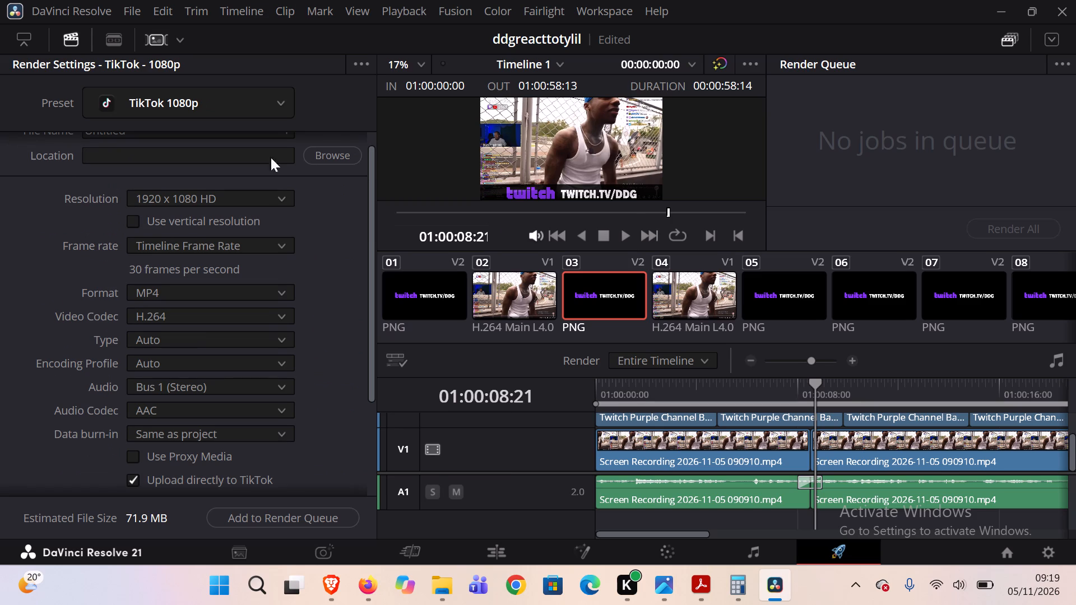
click(234, 146)
key(BackSpace)
key(BackSpace)
key(BackSpace)
key(BackSpace)
key(BackSpace)
key(BackSpace)
key(BackSpace)
key(BackSpace)
key(BackSpace)
key(BackSpace)
key(BackSpace)
key(BackSpace)
key(BackSpace)
key(BackSpace)
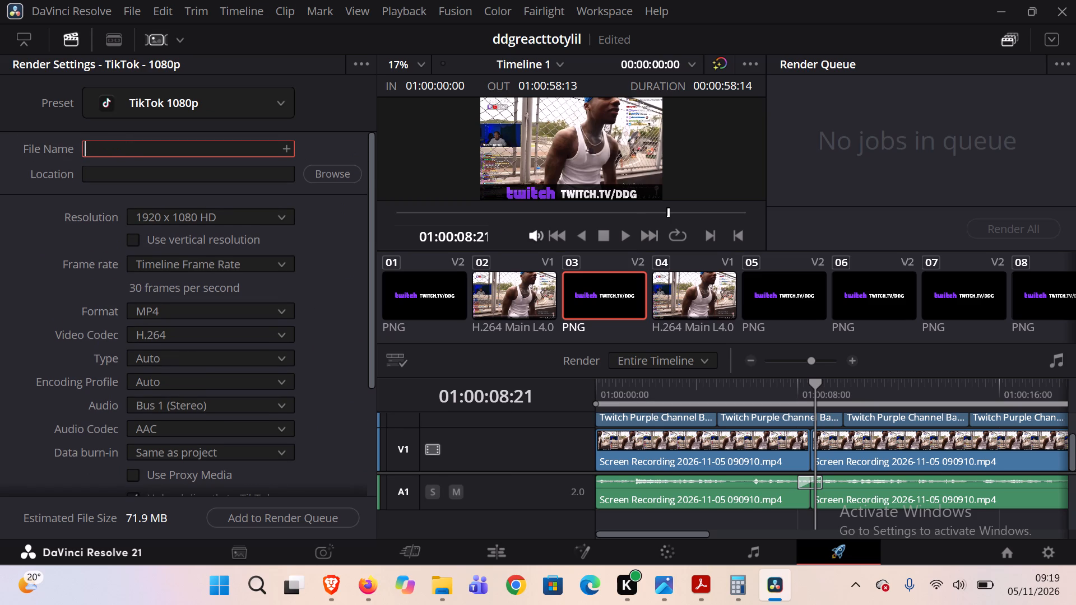
text(tylil)
text(ddg)
Set the render location to the portfolio folder on the Desktop.
click(328, 174)
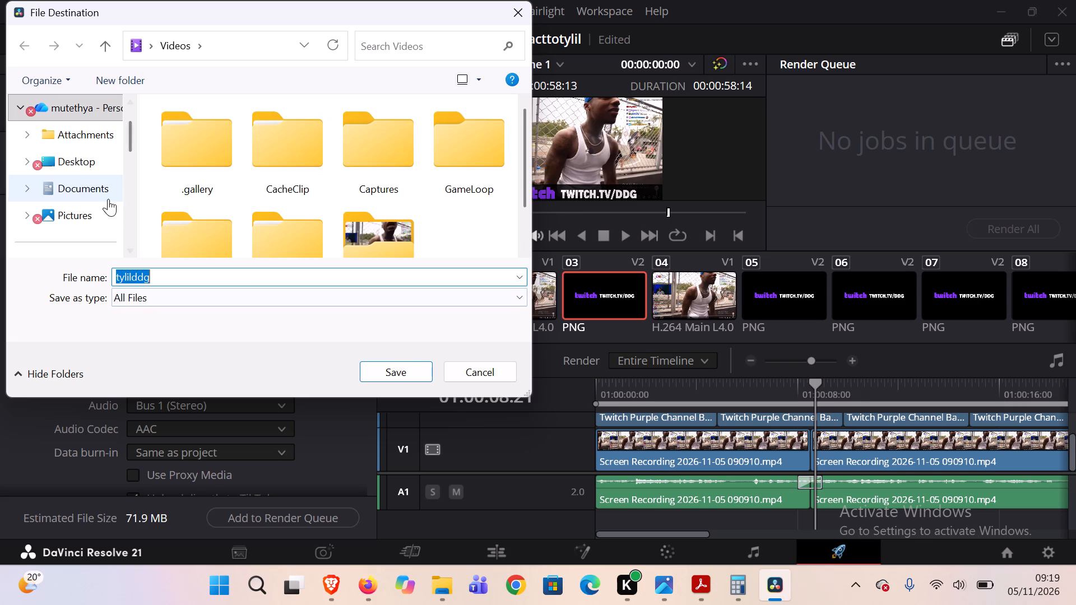
double_click(84, 173)
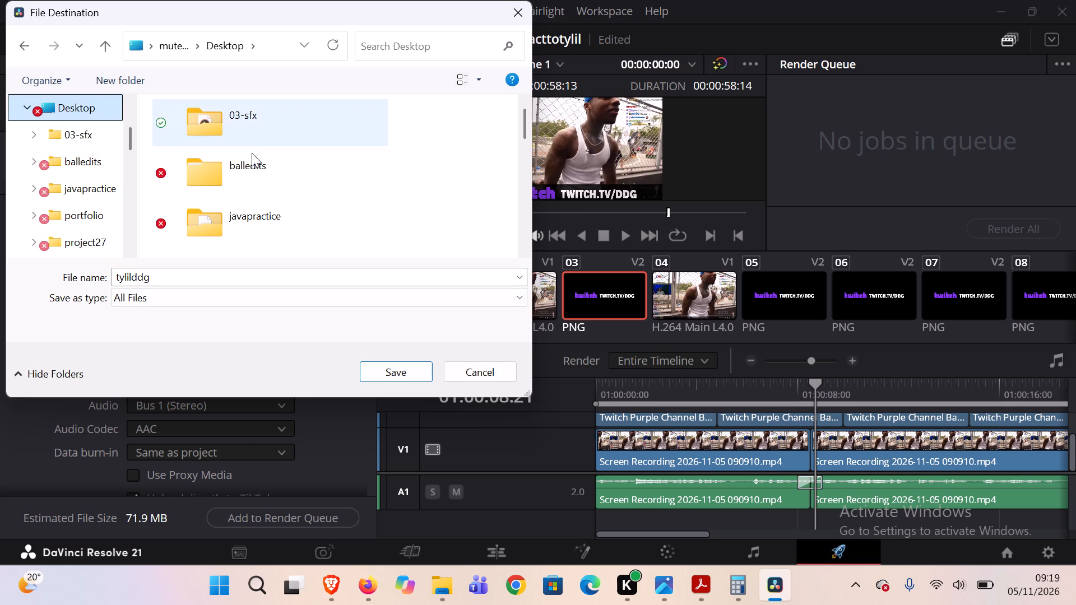
scroll(253, 188, down, 1)
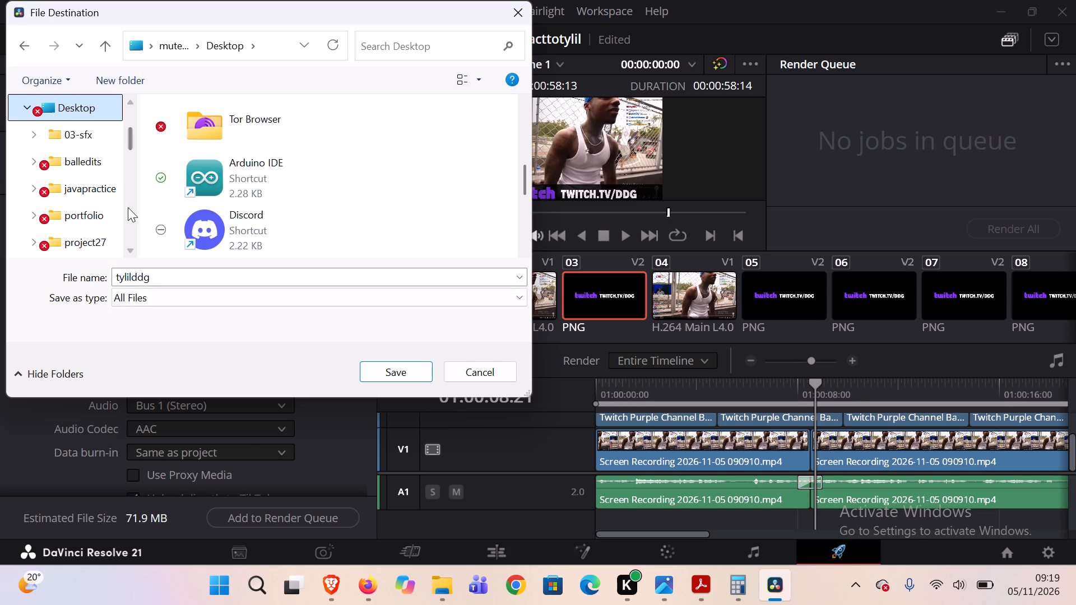
double_click(100, 221)
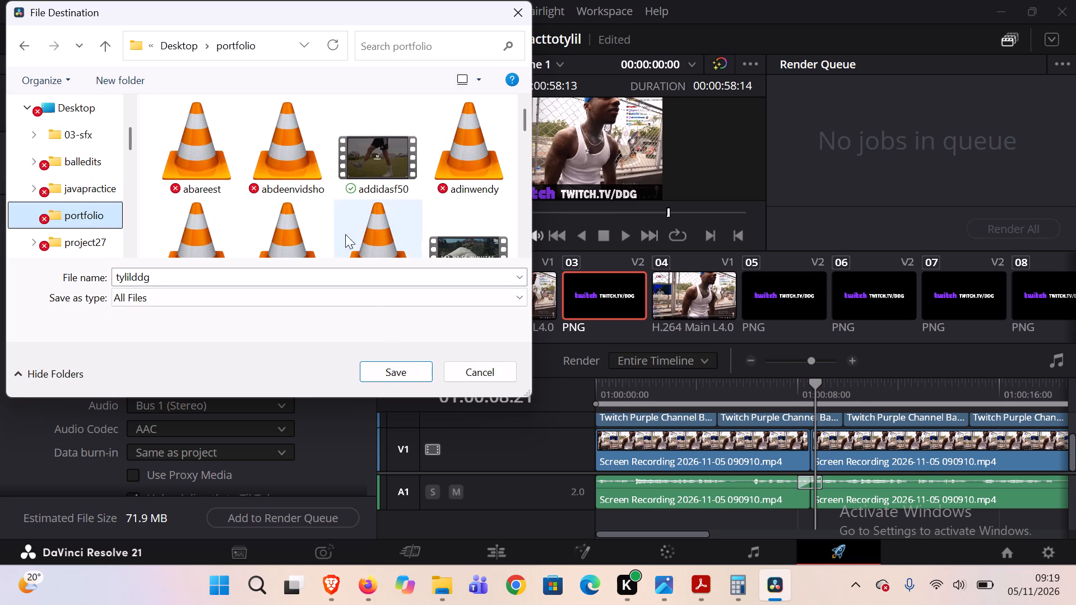
click(381, 370)
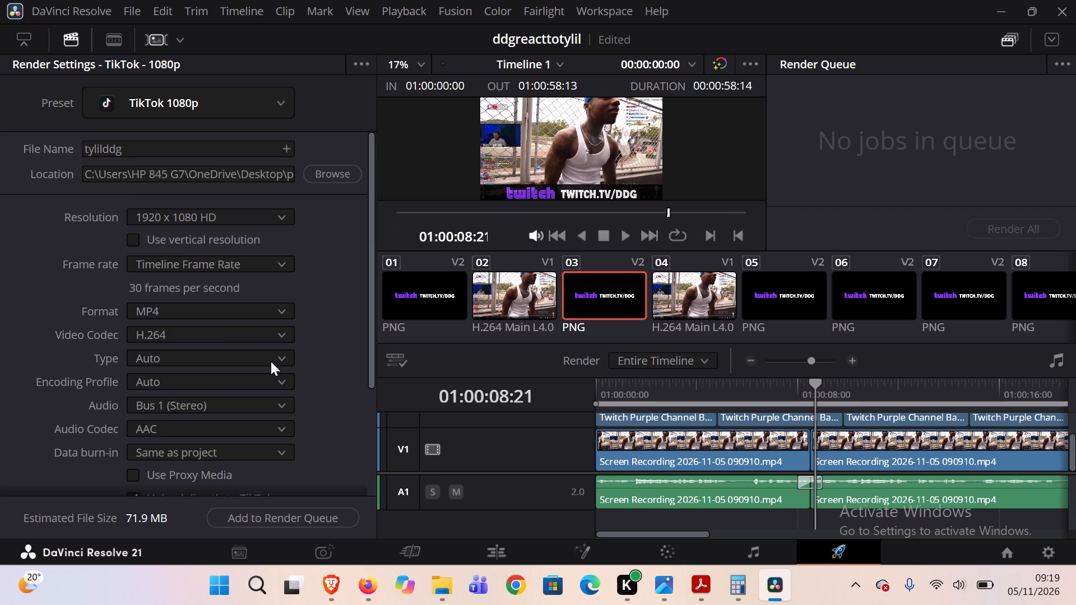
Set the TikTok upload's privacy to Public and allow comments.
scroll(271, 361, down, 5)
click(165, 392)
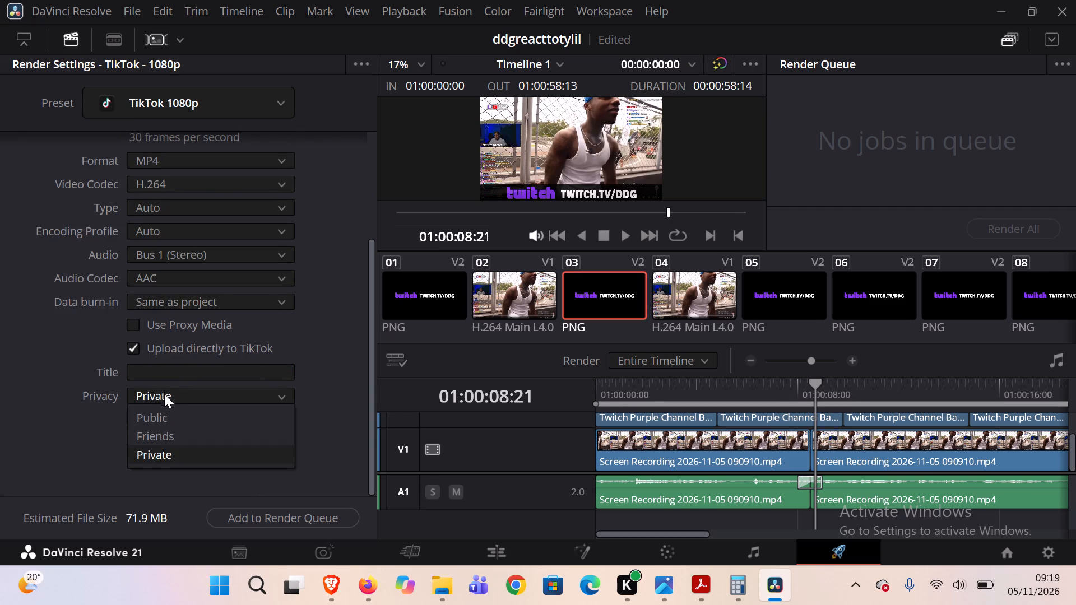
click(155, 409)
click(137, 416)
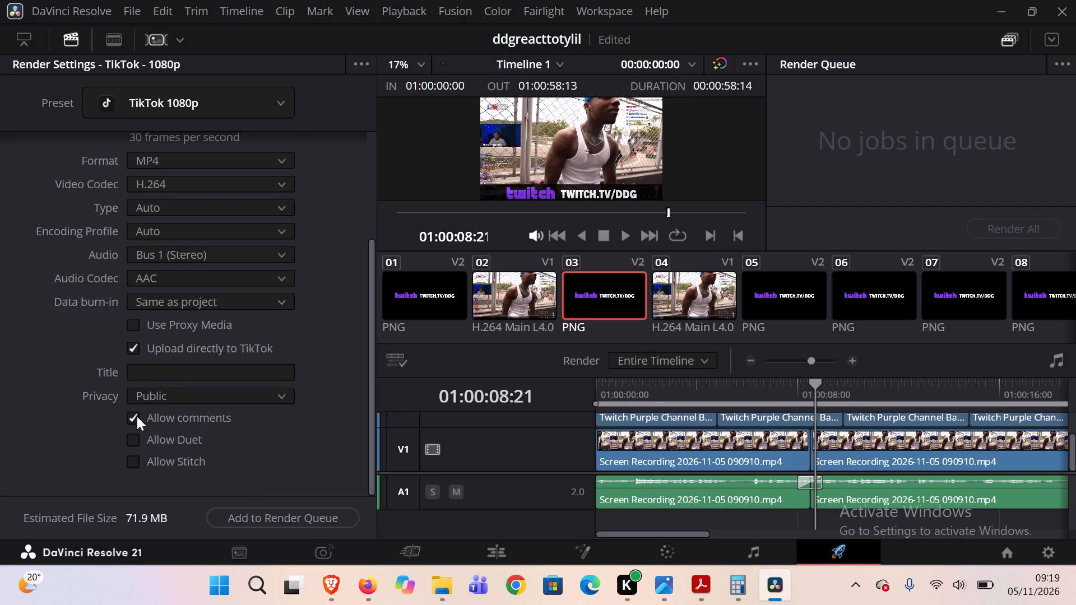
Switch to the Brave browser and copy the full caption of the X post about DDG and Reggie's music.
click(333, 576)
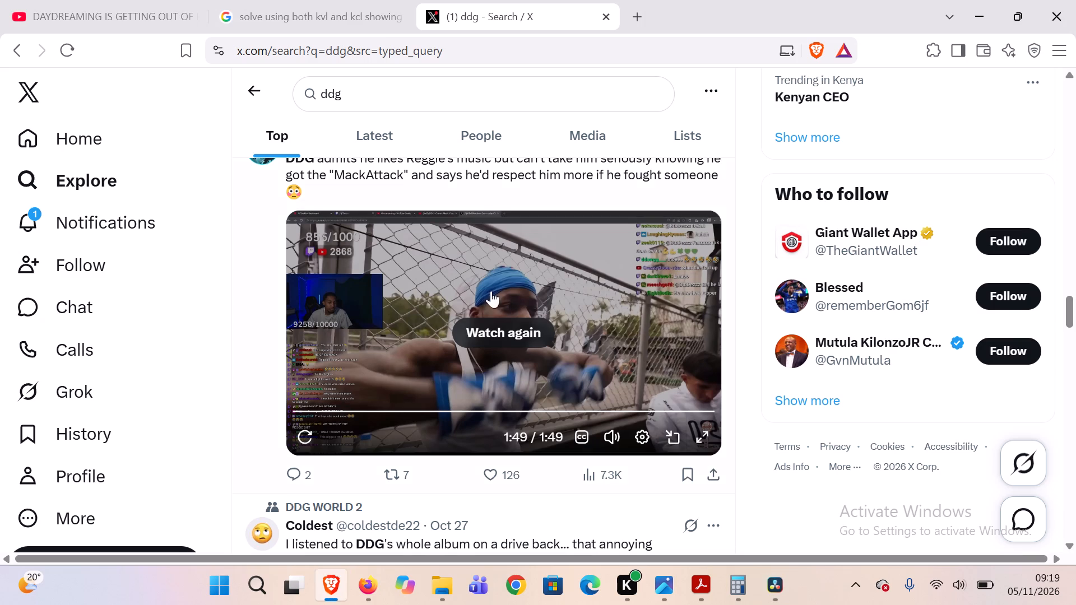
scroll(532, 191, up, 2)
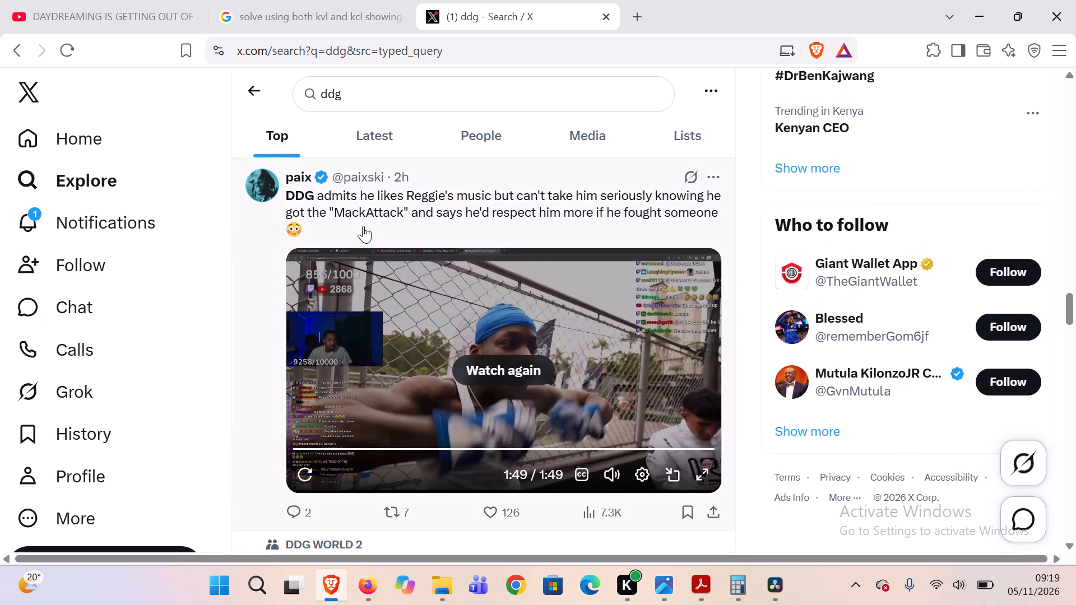
drag(315, 232, 284, 196)
key(ctrl+c)
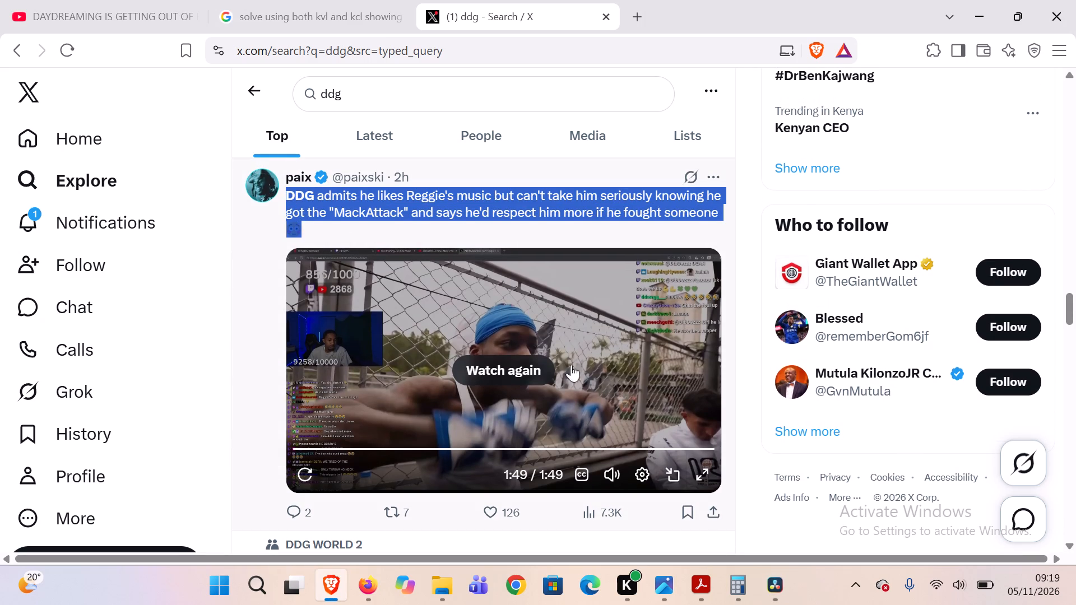
Back in DaVinci Resolve, paste the copied caption as the TikTok upload title and append the hashtag #xyzabc.
click(776, 587)
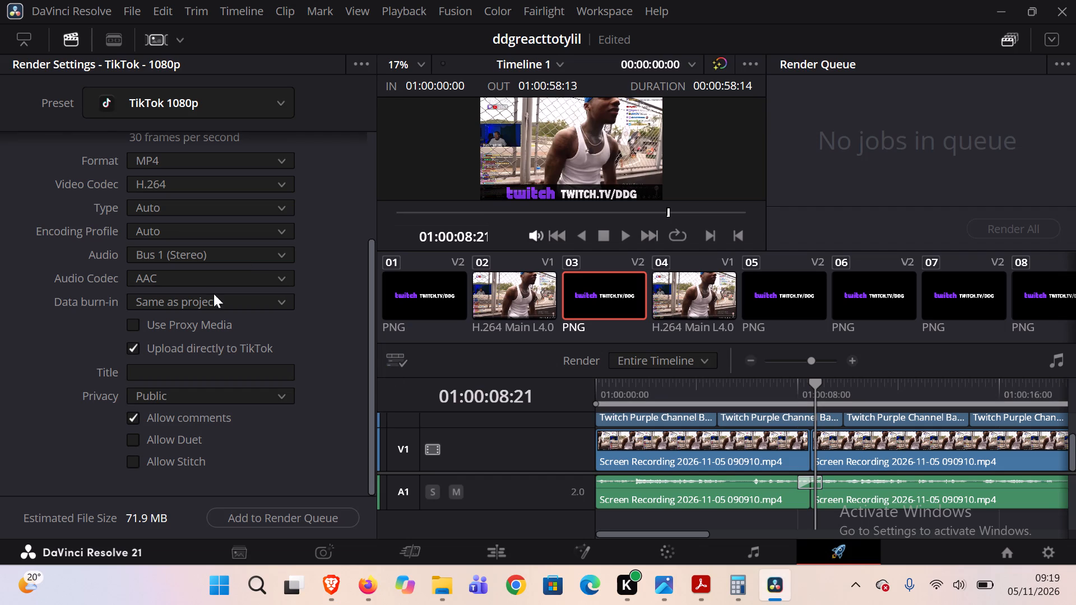
click(187, 370)
key(ctrl+v)
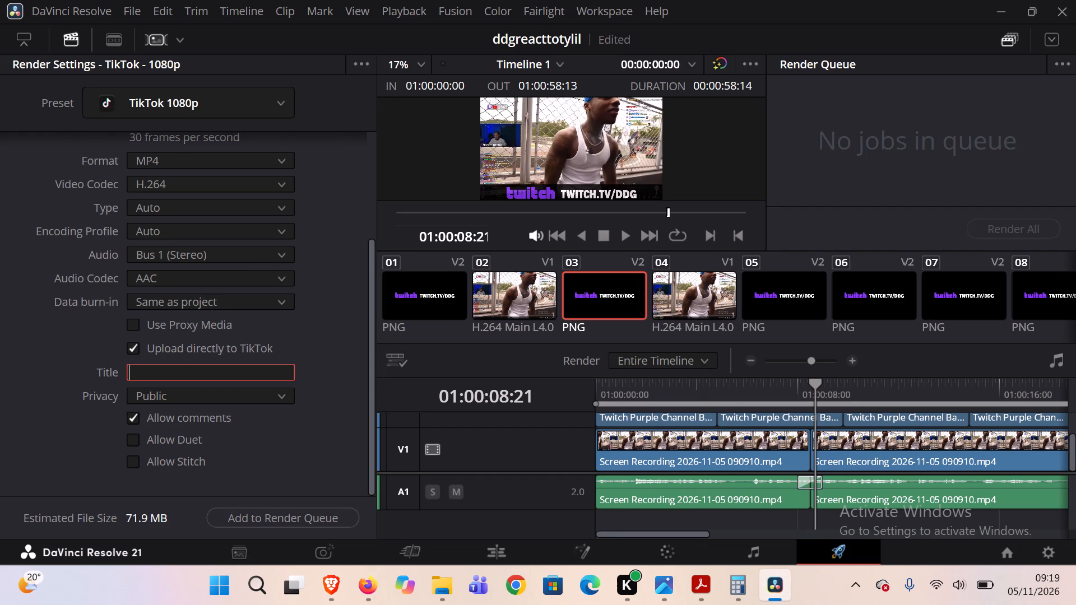
key(space)
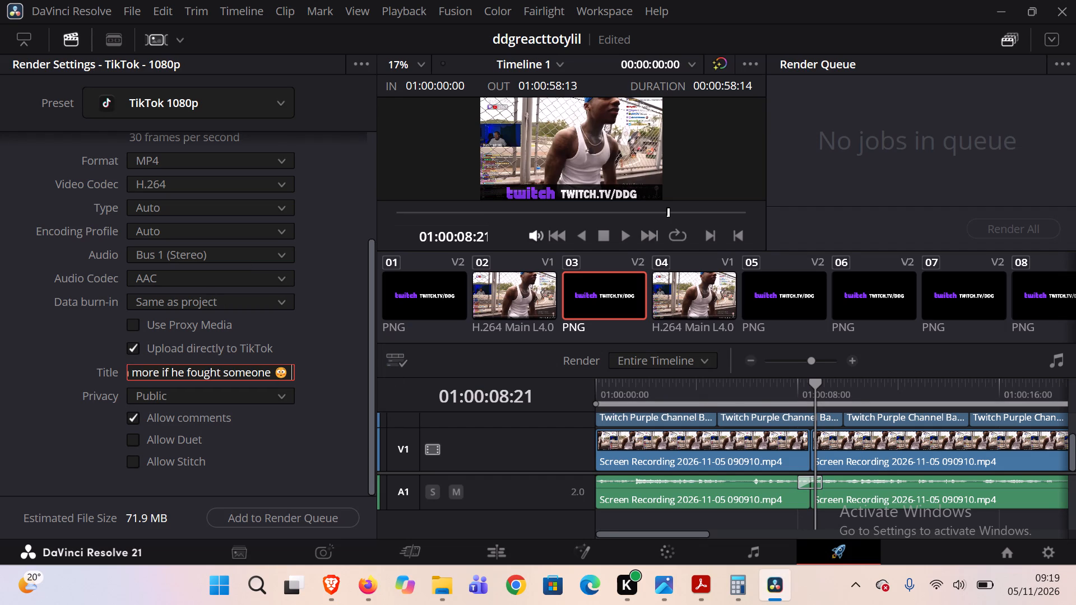
text(#xyzabc)
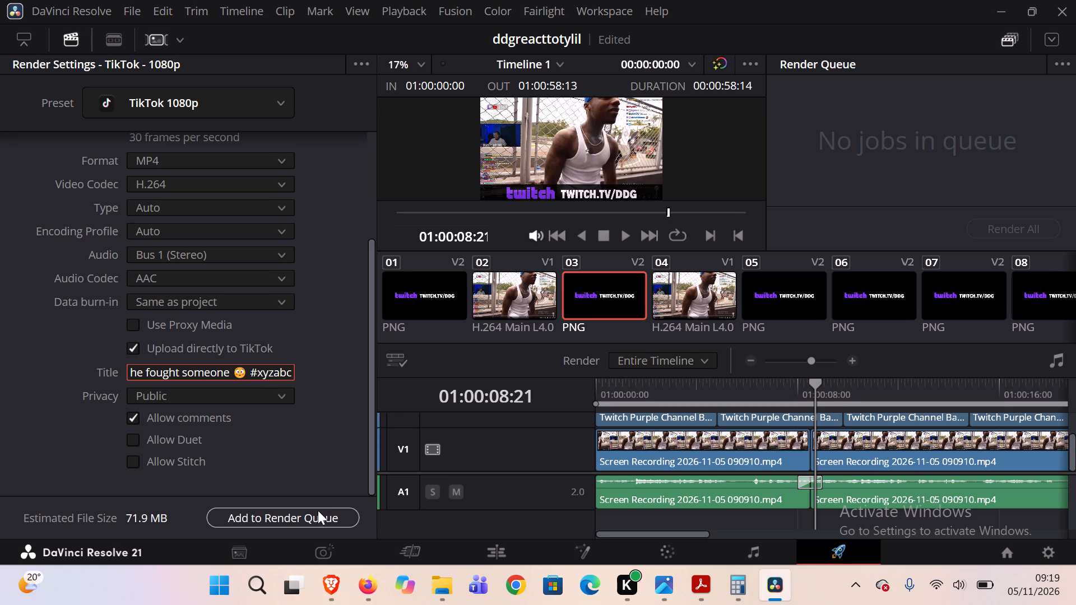
Add the timeline to the render queue and start rendering all jobs.
click(318, 510)
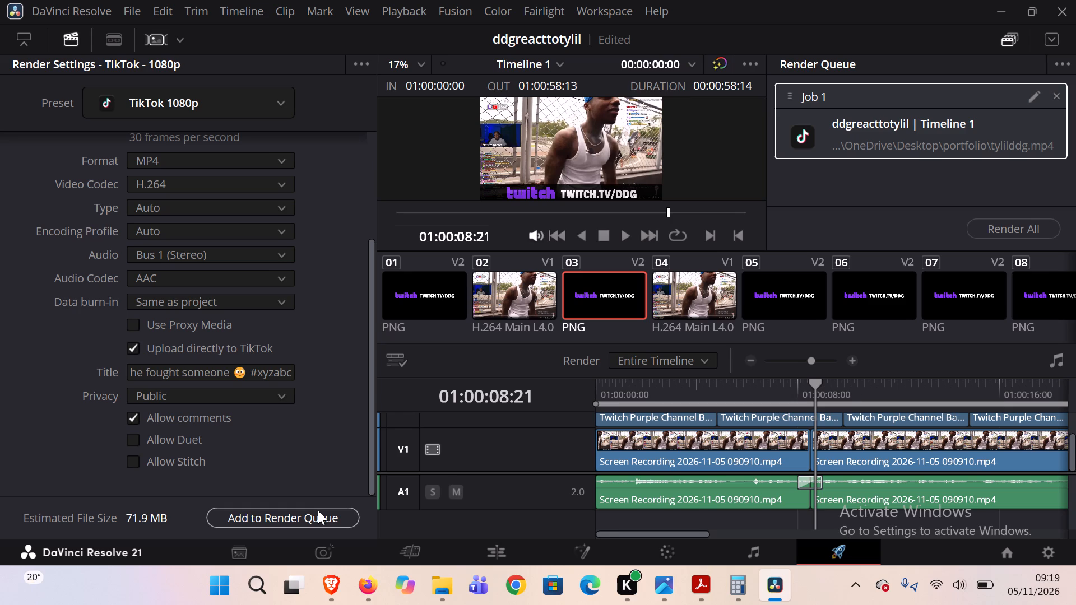
click(990, 224)
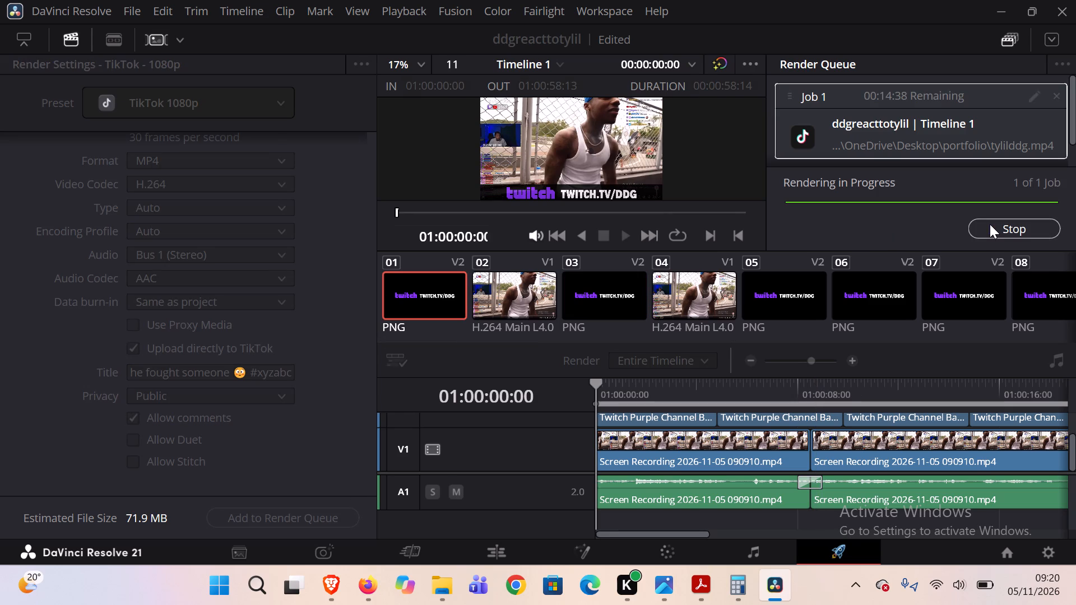
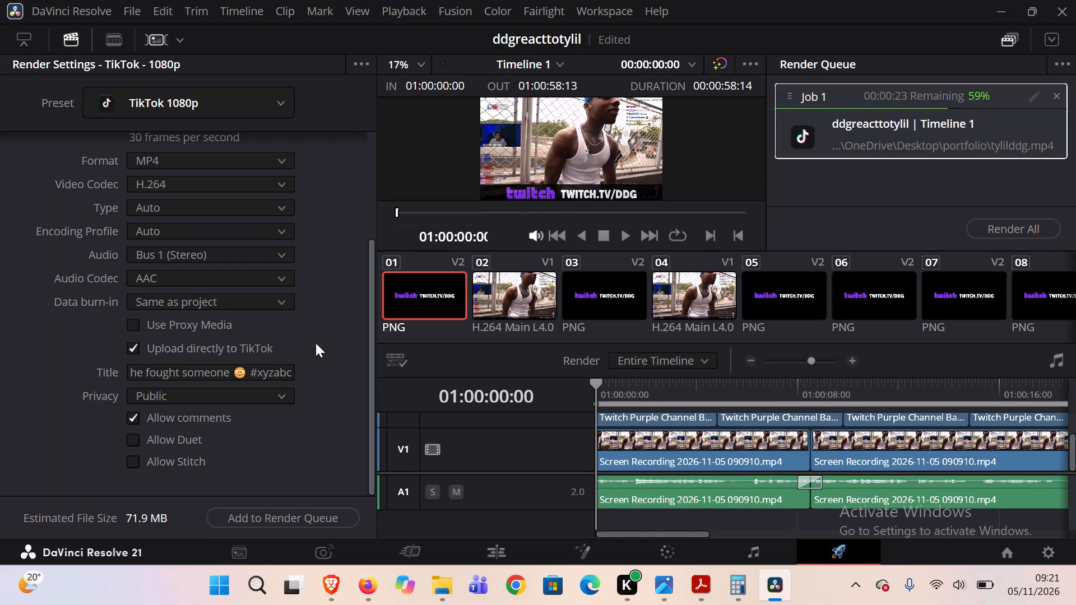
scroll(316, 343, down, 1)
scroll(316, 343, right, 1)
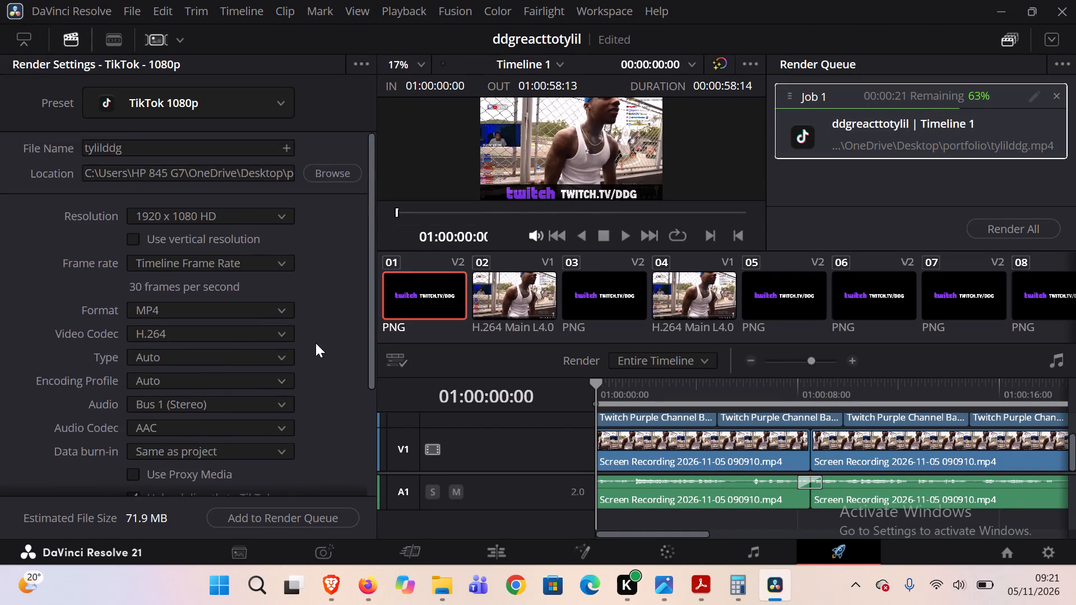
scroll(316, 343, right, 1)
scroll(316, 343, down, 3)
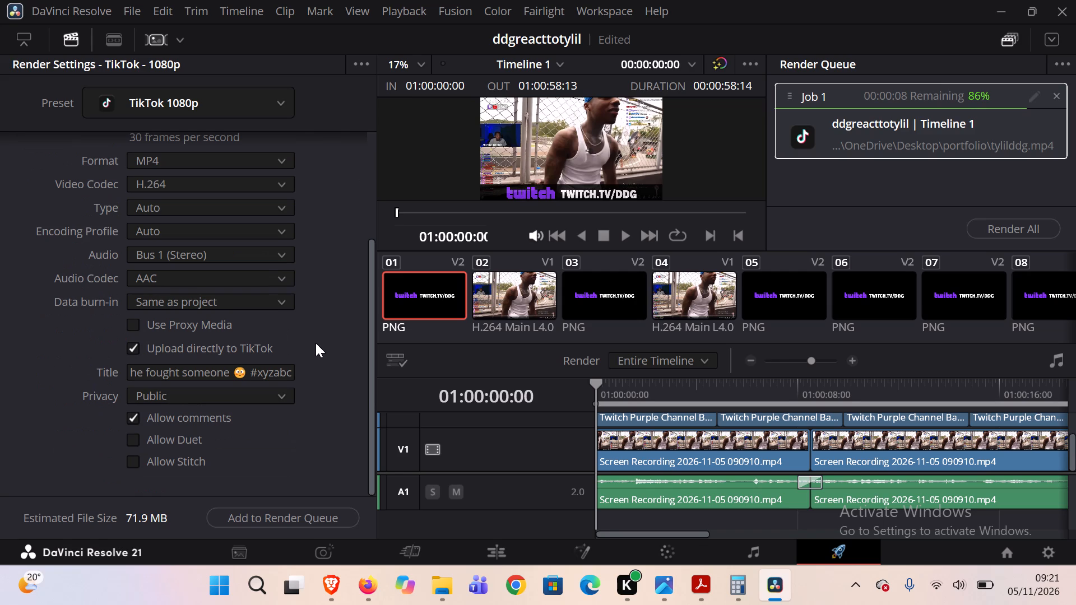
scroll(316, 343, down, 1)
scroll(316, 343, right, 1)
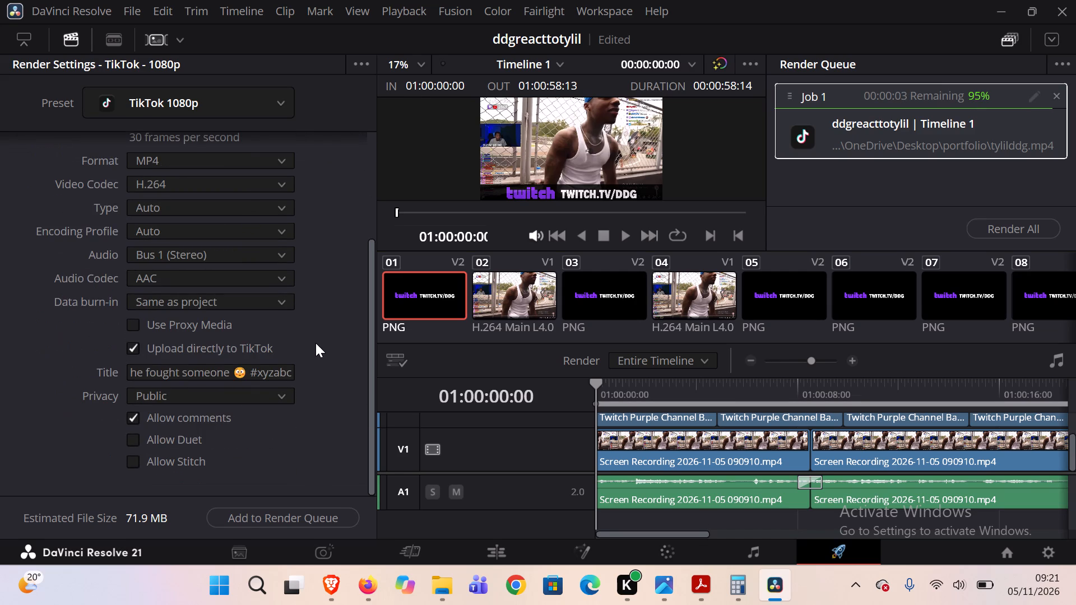